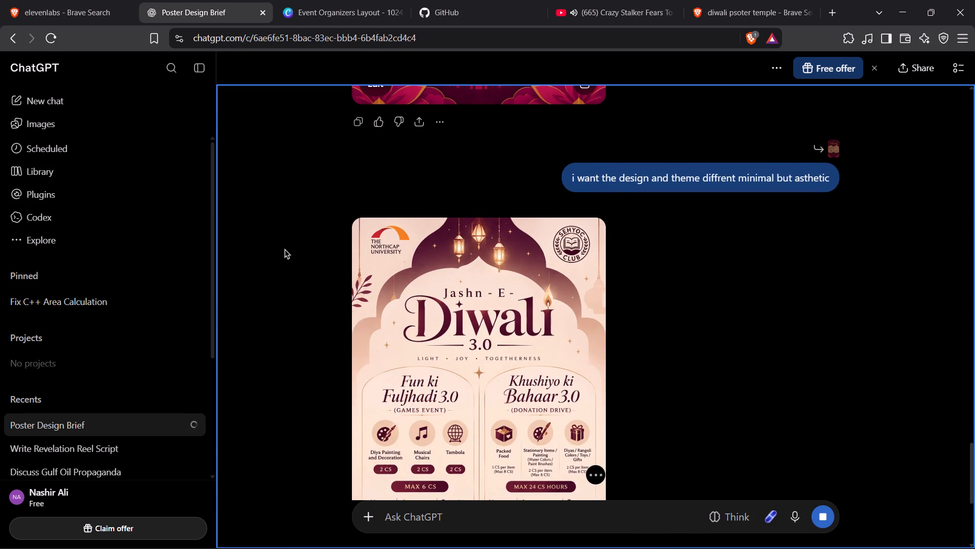
{"action": "key", "text": "Down"}
{"action": "key", "text": "Down"}
{"action": "key", "text": "Down"}
{"action": "key", "text": "Down"}
{"action": "key", "text": "Down"}
{"action": "key", "text": "Down"}
{"action": "key", "text": "Down"}
{"action": "key", "text": "Down"}
{"action": "key", "text": "Up"}
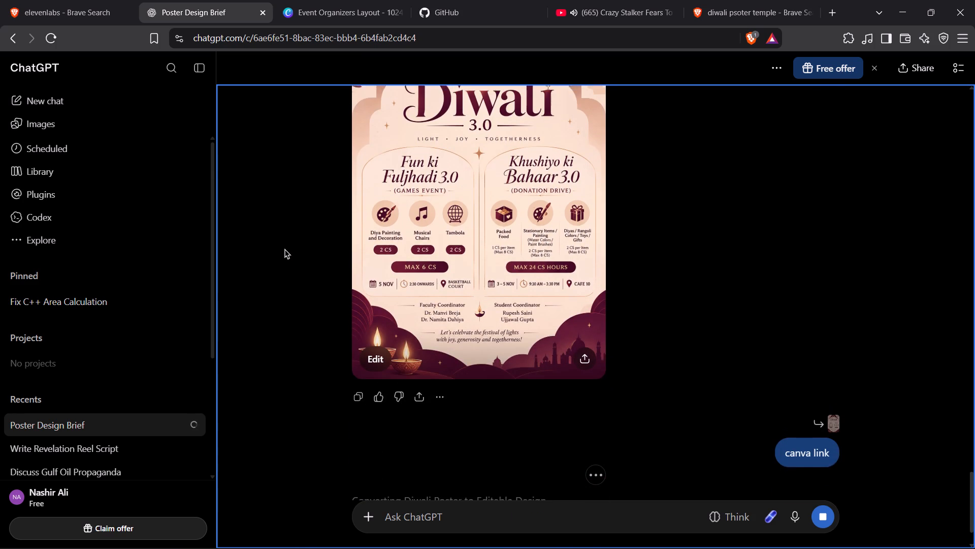
{"action": "key", "text": "Down"}
{"action": "key", "text": "Down"}
{"action": "key", "text": "Down"}
{"action": "key", "text": "Down"}
{"action": "key", "text": "Down"}
{"action": "key", "text": "Down"}
{"action": "key", "text": "Down"}
{"action": "key", "text": "Down"}
{"action": "key", "text": "Down"}
{"action": "key", "text": "Down"}
{"action": "key", "text": "Down"}
{"action": "key", "text": "Down"}
{"action": "key", "text": "Down"}
{"action": "key", "text": "Down"}
{"action": "key", "text": "Down"}
{"action": "key", "text": "Down"}
{"action": "key", "text": "Down"}
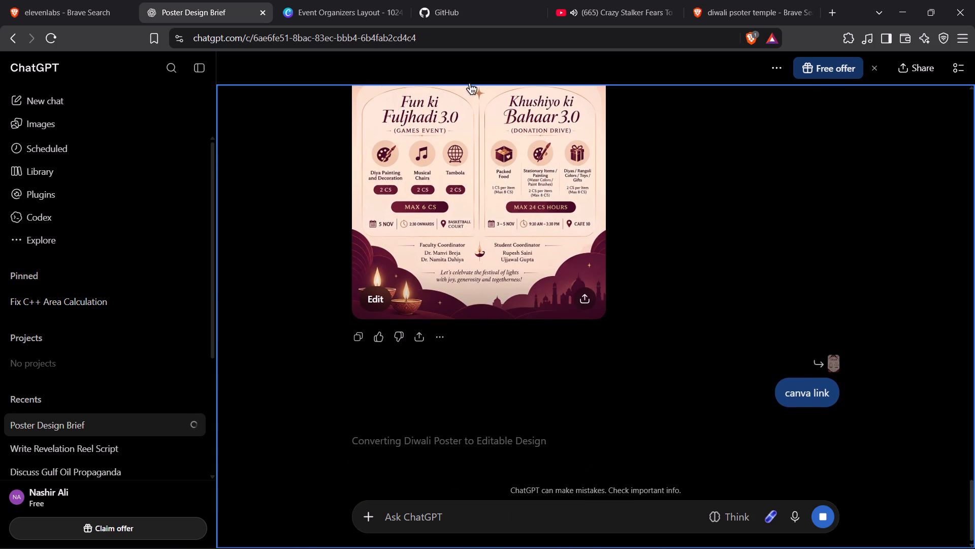
Switch to the YouTube video and close the Diwali poster temple search page.
{"action": "left_click", "coordinate": [613, 0]}
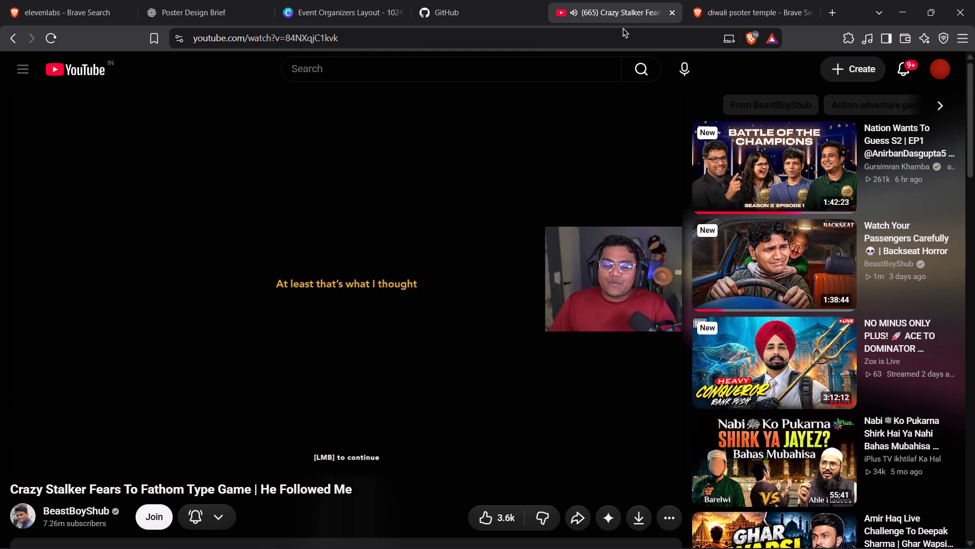
{"action": "left_click", "coordinate": [812, 13]}
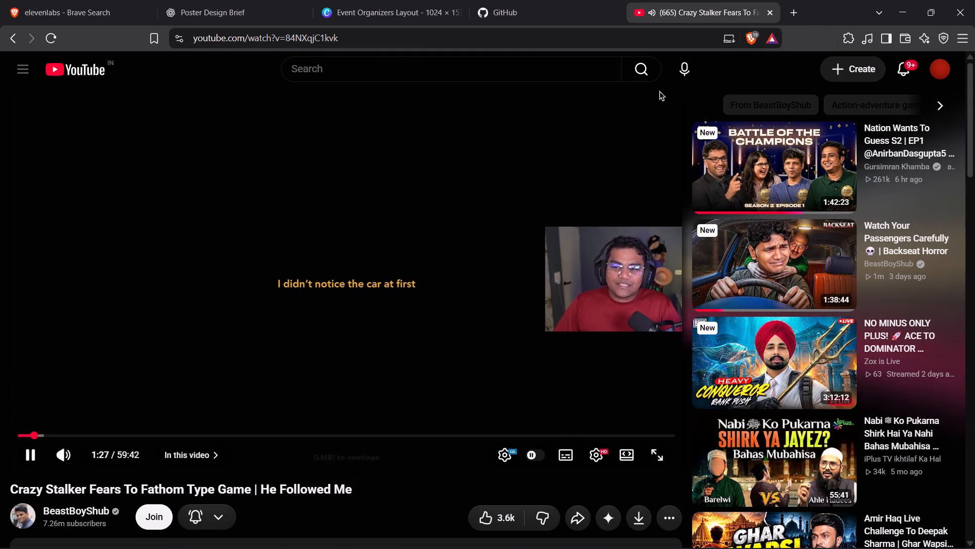
Open the options page of the LeechBlock NG extension.
{"action": "left_click", "coordinate": [849, 39]}
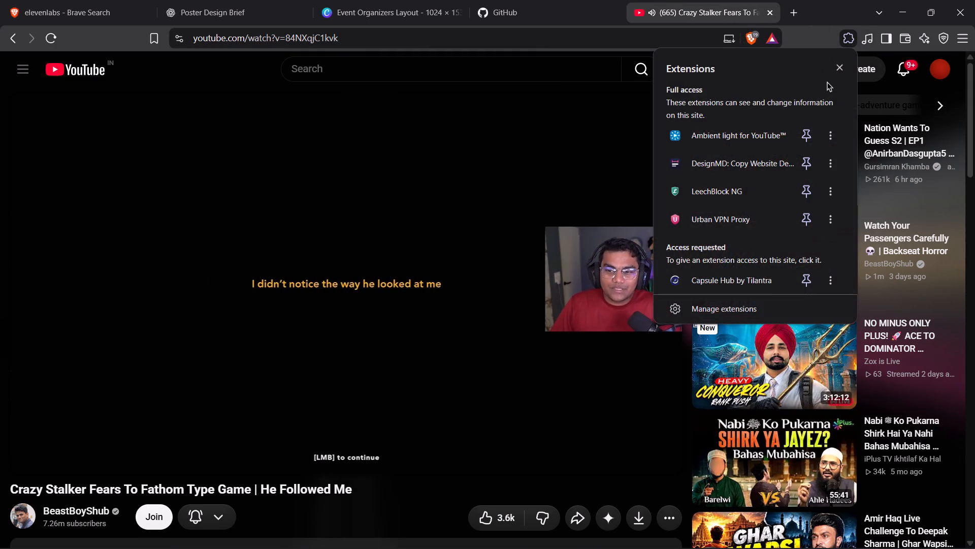
{"action": "left_click", "coordinate": [705, 186]}
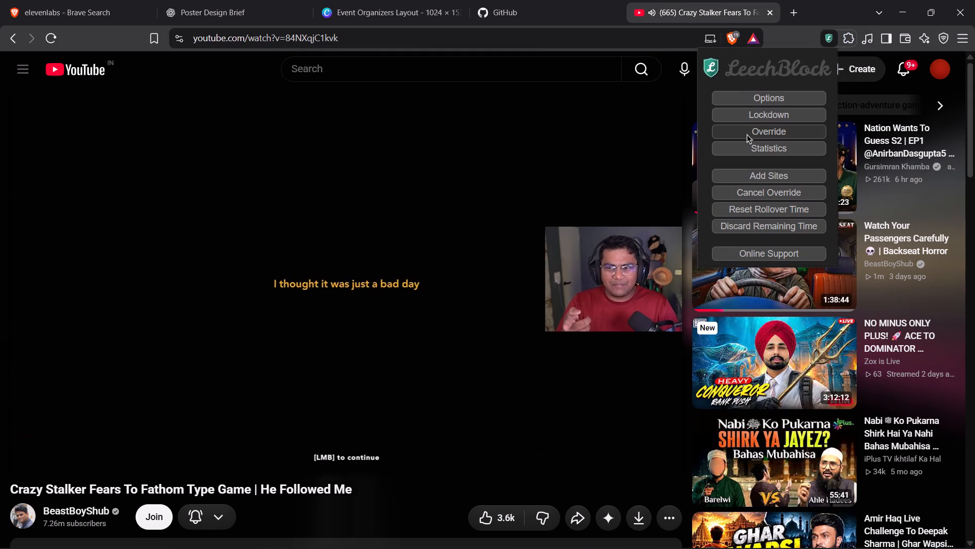
{"action": "left_click", "coordinate": [745, 99]}
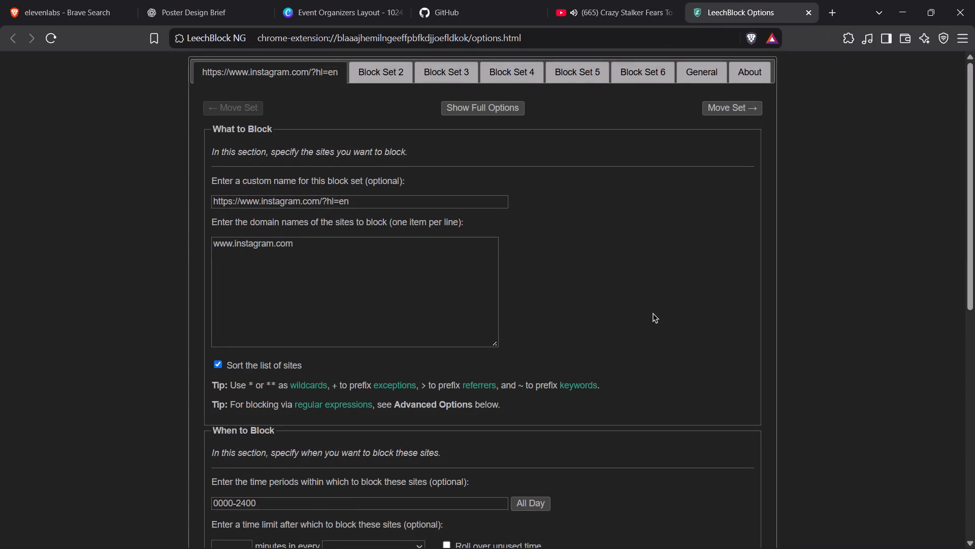
In the Instagram block set, turn Saturday on and Sunday off as blocking days and save the options.
{"action": "left_click", "coordinate": [653, 313]}
{"action": "key", "text": "Down"}
{"action": "key", "text": "Down"}
{"action": "key", "text": "Down"}
{"action": "key", "text": "Down"}
{"action": "key", "text": "Down"}
{"action": "key", "text": "Down"}
{"action": "key", "text": "Down"}
{"action": "key", "text": "Down"}
{"action": "key", "text": "Down"}
{"action": "key", "text": "Down"}
{"action": "key", "text": "Down"}
{"action": "key", "text": "Down"}
{"action": "key", "text": "Down"}
{"action": "key", "text": "Down"}
{"action": "key", "text": "Down"}
{"action": "key", "text": "Down"}
{"action": "key", "text": "Down"}
{"action": "key", "text": "Down"}
{"action": "key", "text": "Down"}
{"action": "key", "text": "Down"}
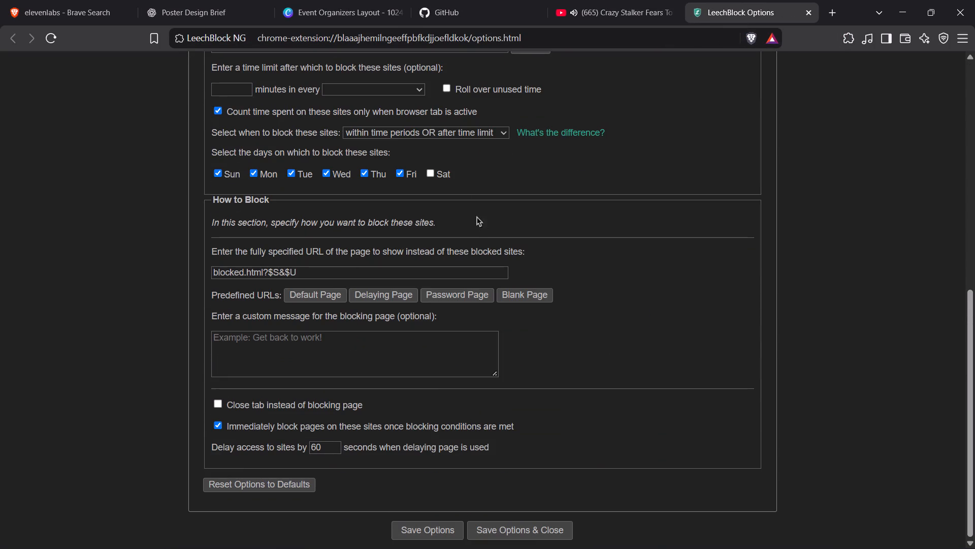
{"action": "left_click", "coordinate": [433, 176]}
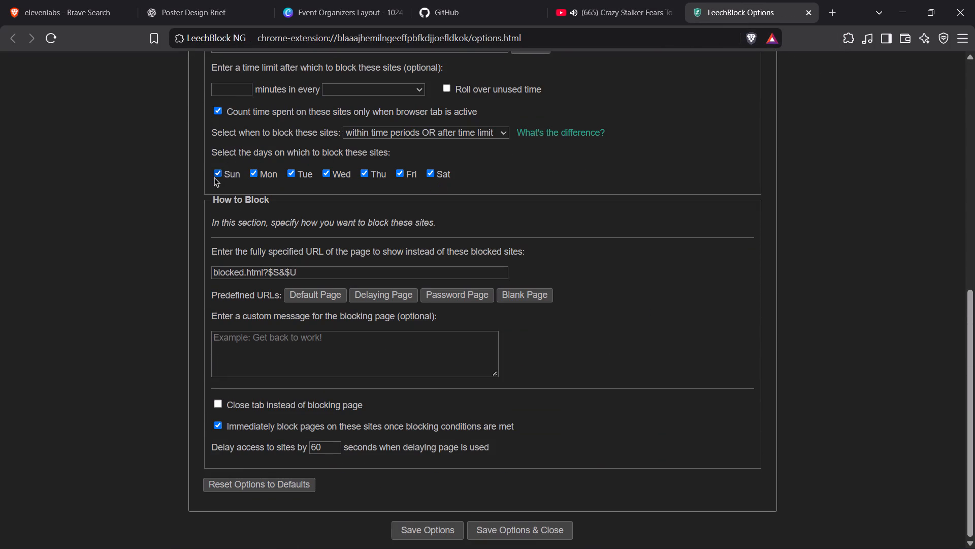
{"action": "left_click", "coordinate": [214, 179]}
{"action": "left_click", "coordinate": [214, 174]}
{"action": "left_click", "coordinate": [421, 531]}
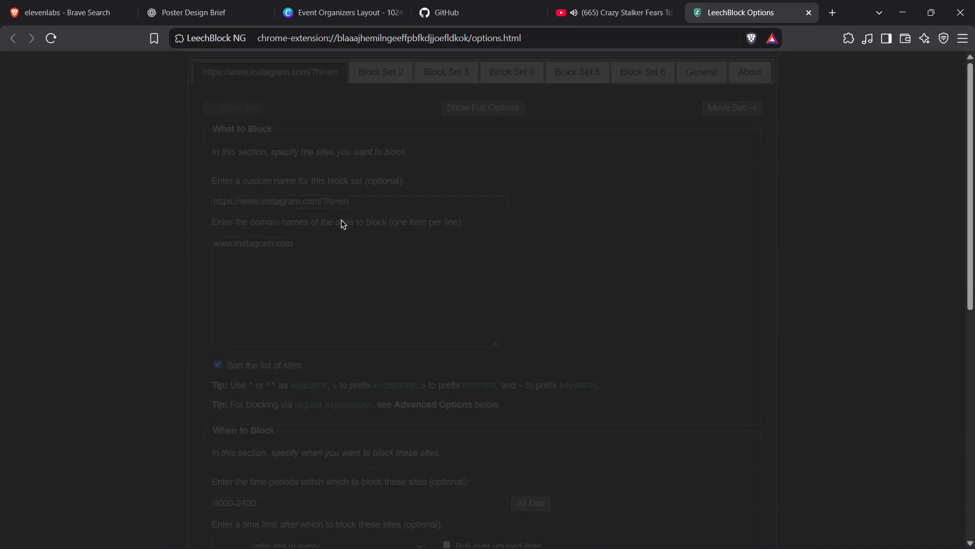
Load Instagram in place of the LeechBlock options page.
{"action": "left_click", "coordinate": [266, 40]}
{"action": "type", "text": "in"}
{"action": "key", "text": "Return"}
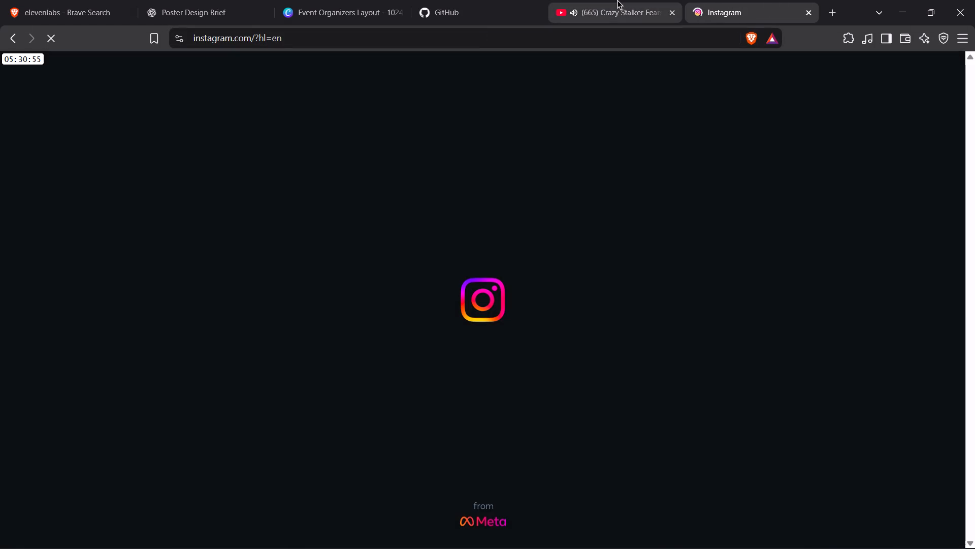
Open the minimal Diwali poster from the ChatGPT conversation in Canva for customizing and close the old Event Organizers Layout design.
{"action": "left_click", "coordinate": [617, 0]}
{"action": "left_click", "coordinate": [189, 0]}
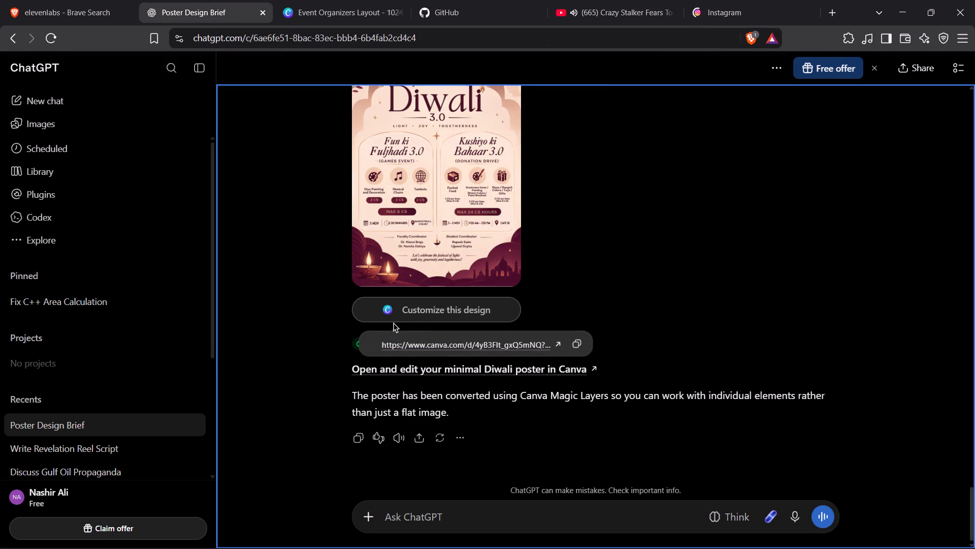
{"action": "left_click", "coordinate": [377, 314]}
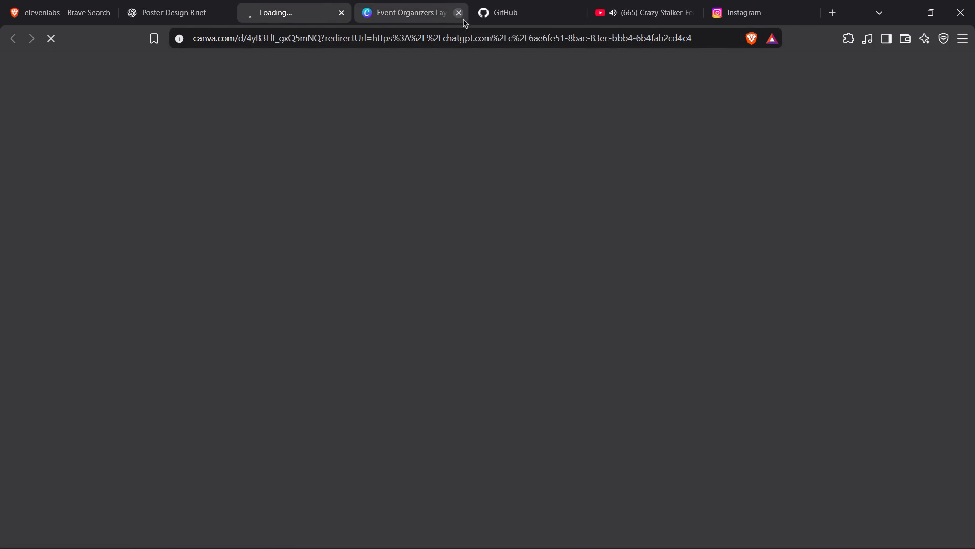
{"action": "left_click", "coordinate": [459, 13]}
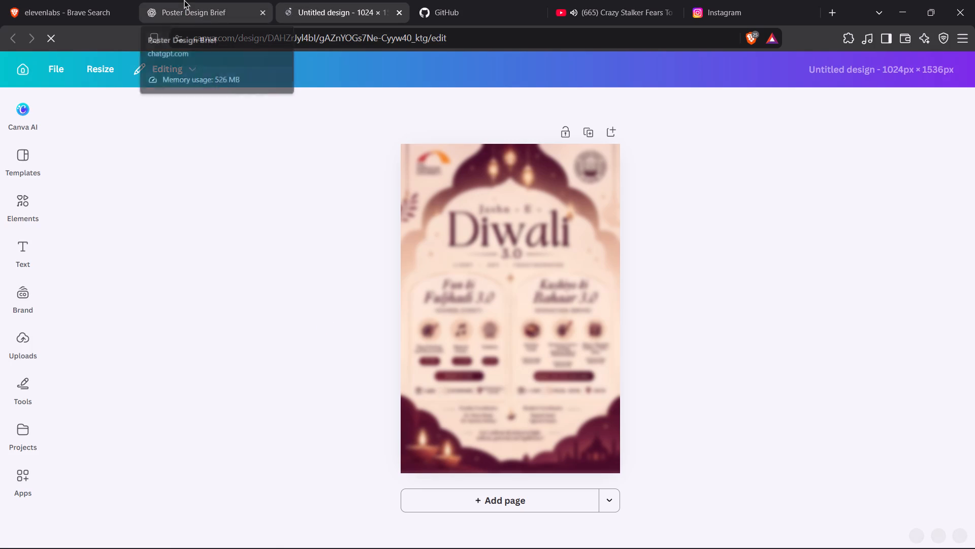
Switch to the YouTube video and watch it at 2x speed while the Canva design loads.
{"action": "left_click", "coordinate": [622, 0]}
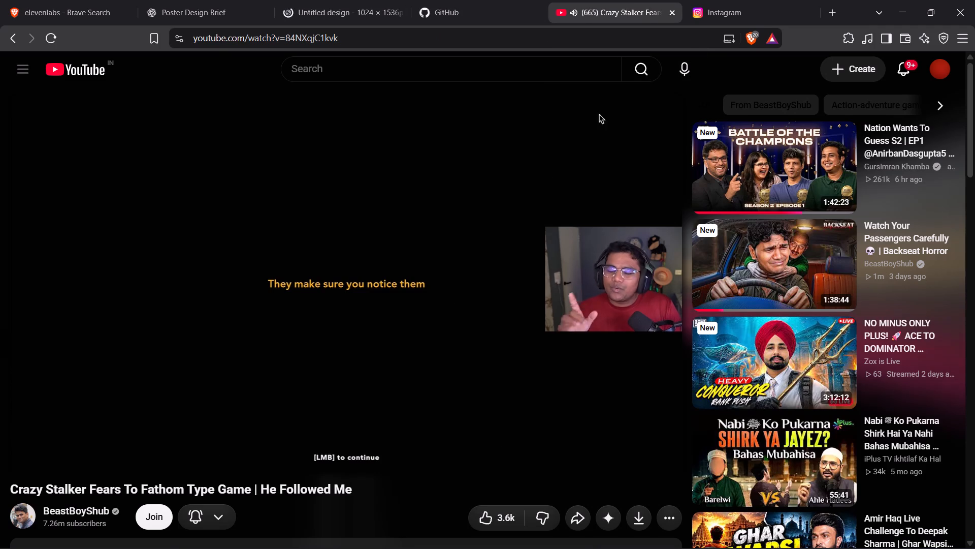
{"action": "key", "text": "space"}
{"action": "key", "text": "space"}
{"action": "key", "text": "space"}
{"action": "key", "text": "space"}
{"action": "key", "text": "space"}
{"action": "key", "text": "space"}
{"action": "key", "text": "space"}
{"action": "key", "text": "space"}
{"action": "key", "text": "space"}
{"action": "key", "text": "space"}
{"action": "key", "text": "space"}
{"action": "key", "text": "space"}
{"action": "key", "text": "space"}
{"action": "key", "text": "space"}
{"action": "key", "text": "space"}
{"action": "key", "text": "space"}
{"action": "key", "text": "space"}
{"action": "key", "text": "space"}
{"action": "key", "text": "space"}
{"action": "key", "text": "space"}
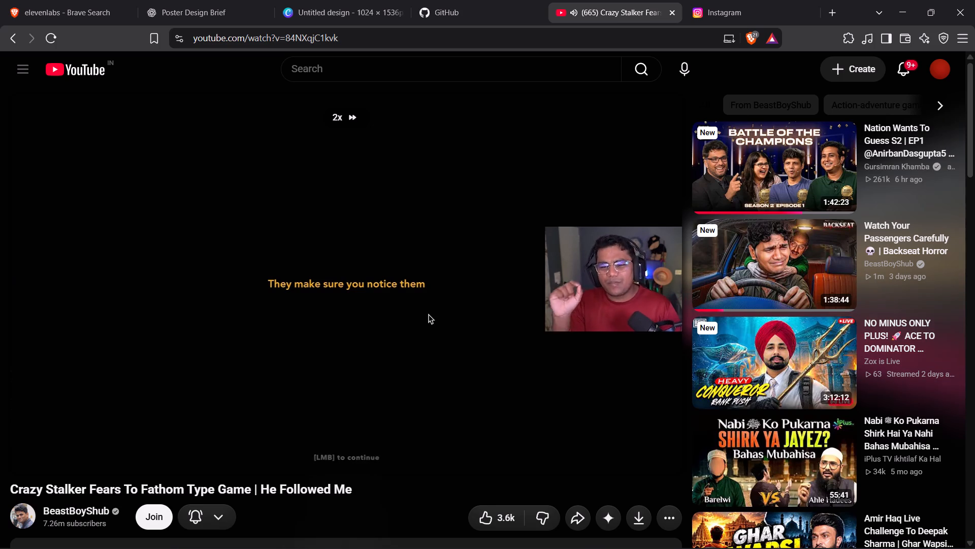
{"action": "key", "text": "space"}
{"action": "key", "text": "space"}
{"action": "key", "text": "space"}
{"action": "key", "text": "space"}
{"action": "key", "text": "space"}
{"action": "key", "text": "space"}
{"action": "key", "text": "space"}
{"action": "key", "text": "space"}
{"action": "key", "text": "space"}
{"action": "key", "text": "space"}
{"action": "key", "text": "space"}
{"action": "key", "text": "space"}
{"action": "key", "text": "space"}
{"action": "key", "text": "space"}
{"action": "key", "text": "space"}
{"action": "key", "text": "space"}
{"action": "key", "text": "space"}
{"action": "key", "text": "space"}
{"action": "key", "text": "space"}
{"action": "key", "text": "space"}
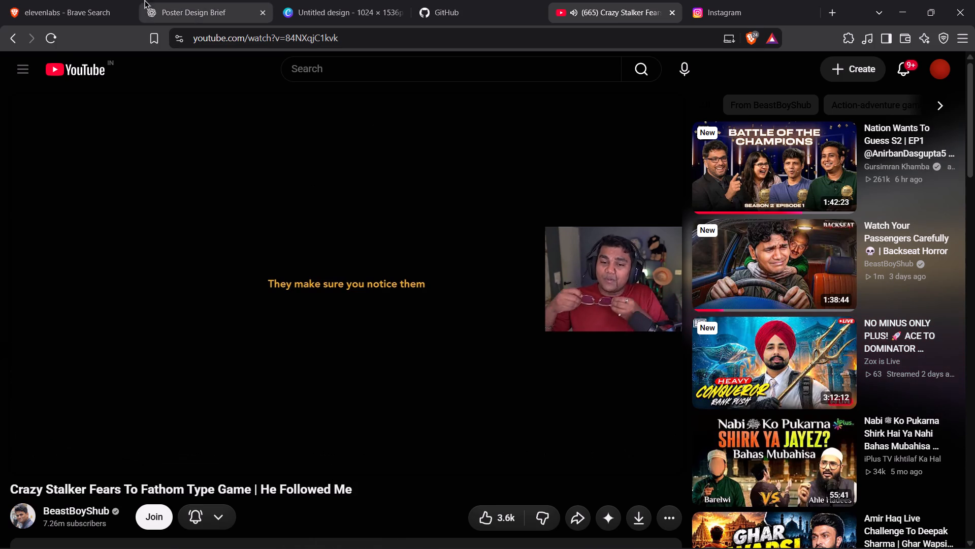
Switch to the editable 1024 × 1536 px Diwali poster in Canva and select The NorthCap University logo.
{"action": "left_click", "coordinate": [181, 0]}
{"action": "left_click", "coordinate": [313, 0]}
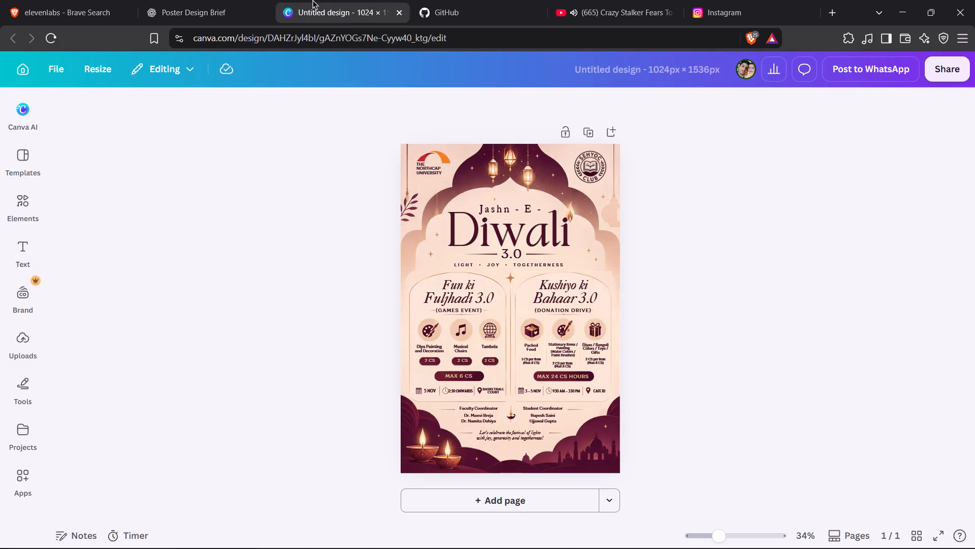
{"action": "left_click", "coordinate": [442, 158]}
{"action": "left_click", "coordinate": [442, 158]}
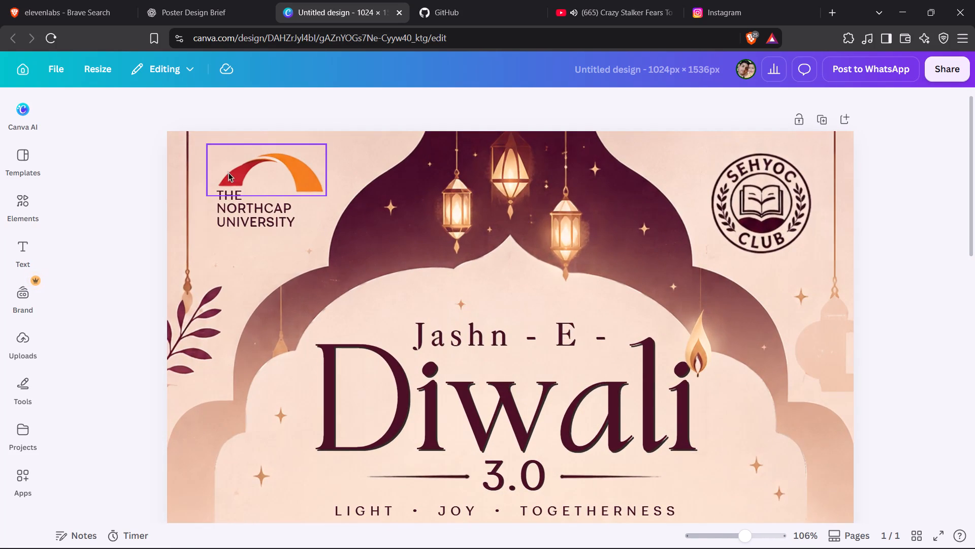
Select the arch of The NorthCap University logo and view more of the Diwali poster at 48% zoom.
{"action": "left_click", "coordinate": [228, 171]}
{"action": "scroll", "coordinate": [228, 171], "scroll_direction": "right", "scroll_amount": 1}
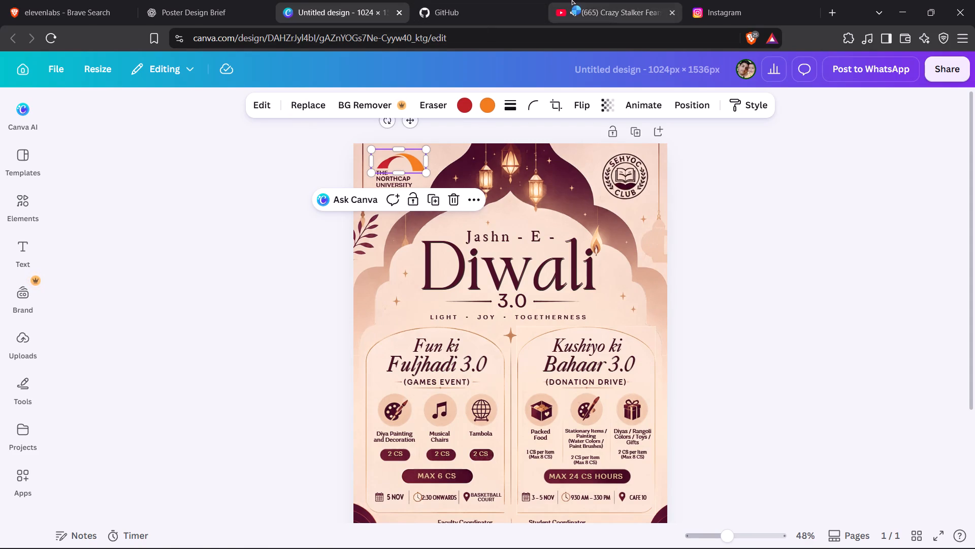
Switch to the YouTube video and pause it.
{"action": "left_click", "coordinate": [572, 0]}
{"action": "left_click", "coordinate": [373, 205]}
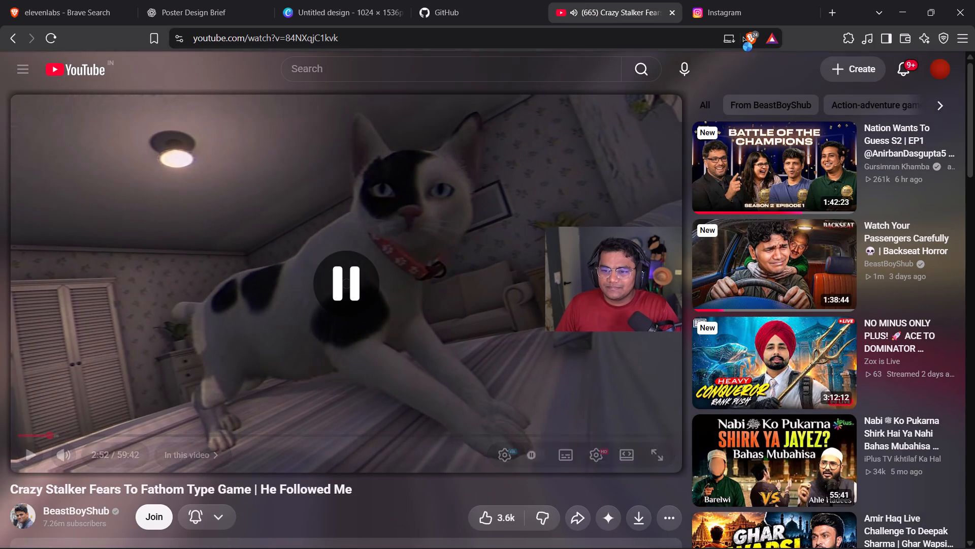
Switch to the Instagram page and close it.
{"action": "left_click", "coordinate": [709, 0]}
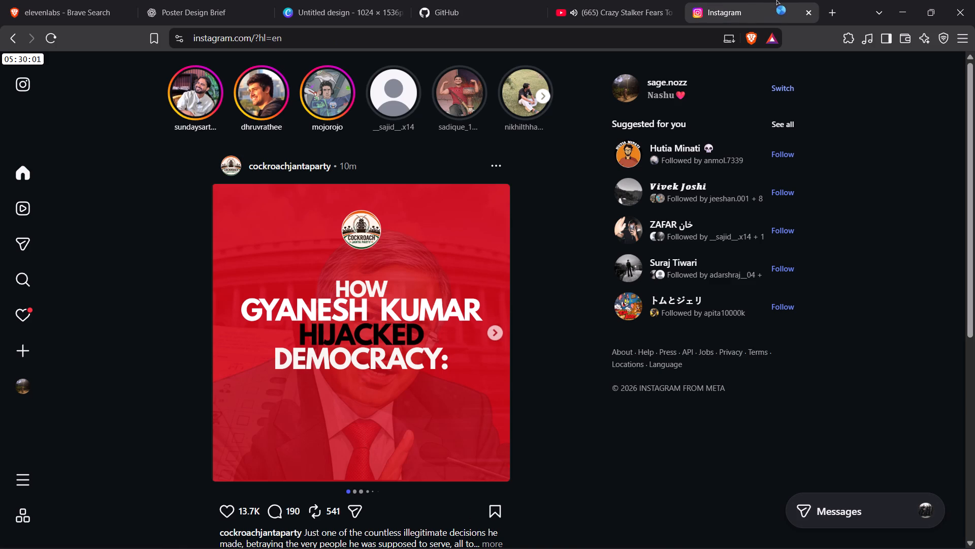
{"action": "left_click", "coordinate": [811, 10]}
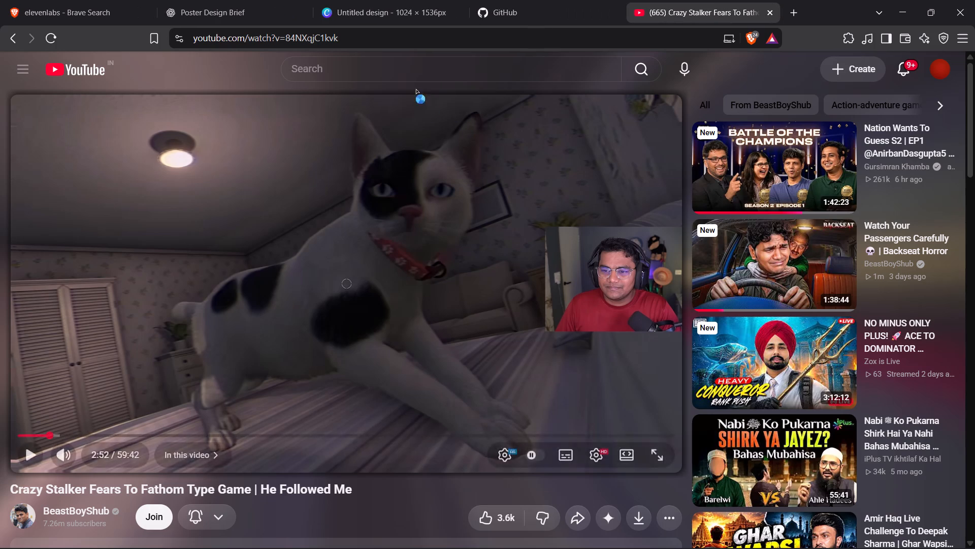
Return to the Diwali poster in Canva, deselect the logo and look over the layout down to the coordinators.
{"action": "left_click", "coordinate": [366, 0]}
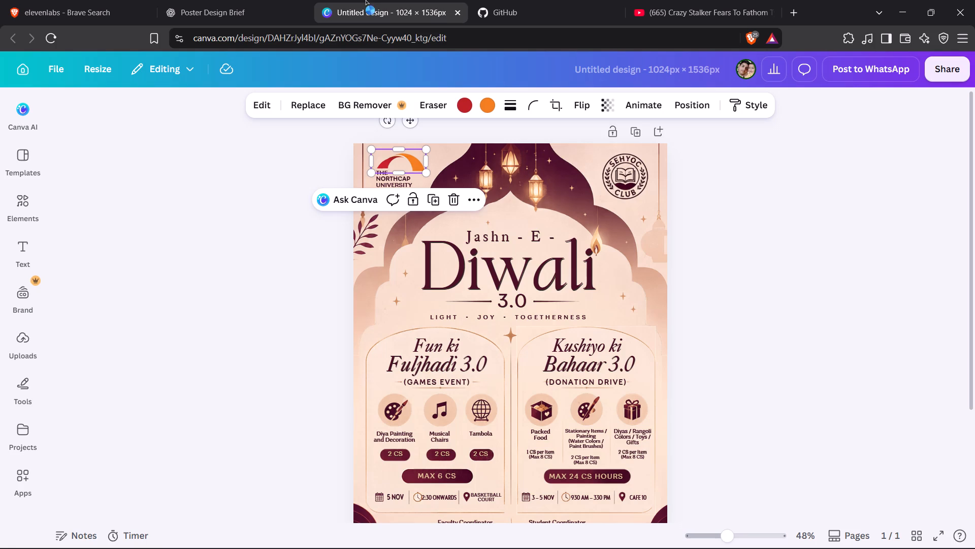
{"action": "left_click", "coordinate": [270, 244]}
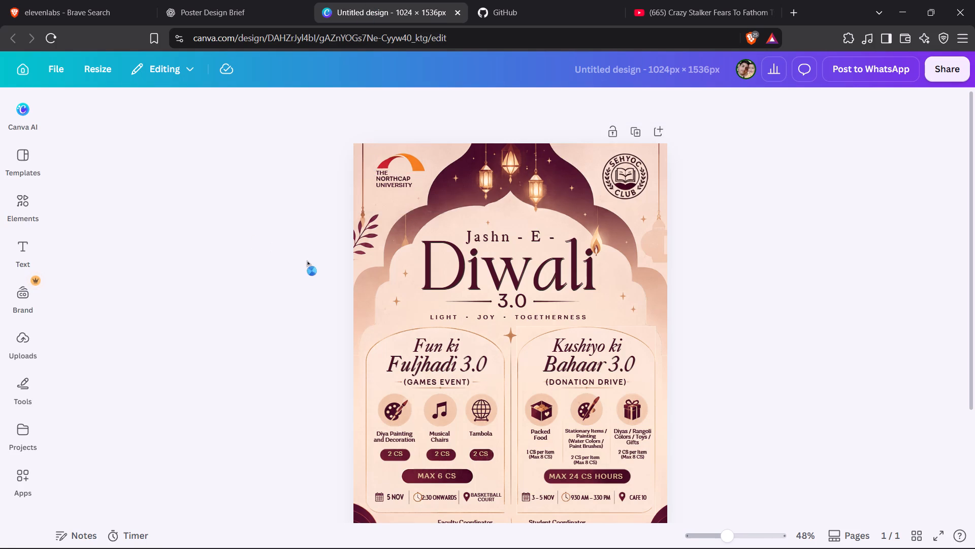
{"action": "key", "text": "Down"}
{"action": "left_click", "coordinate": [307, 261]}
{"action": "key", "text": "Down"}
{"action": "key", "text": "Down"}
{"action": "key", "text": "Down"}
{"action": "key", "text": "Down"}
{"action": "key", "text": "Down"}
{"action": "key", "text": "Down"}
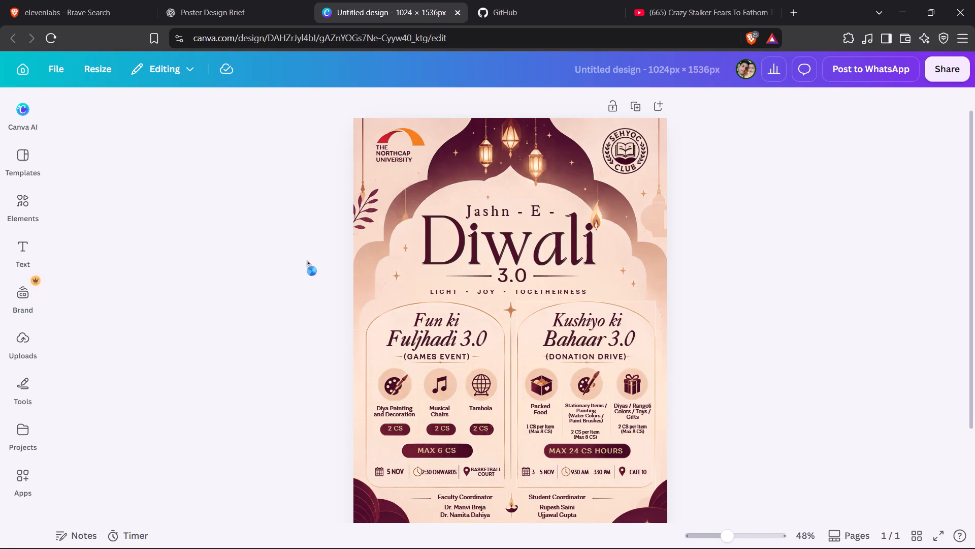
{"action": "key", "text": "Down"}
Try the fonts Caslon #540, Klein Condensed and Extenda 90 Exa on the "Diwali" title and browse further fonts.
{"action": "left_click", "coordinate": [482, 237]}
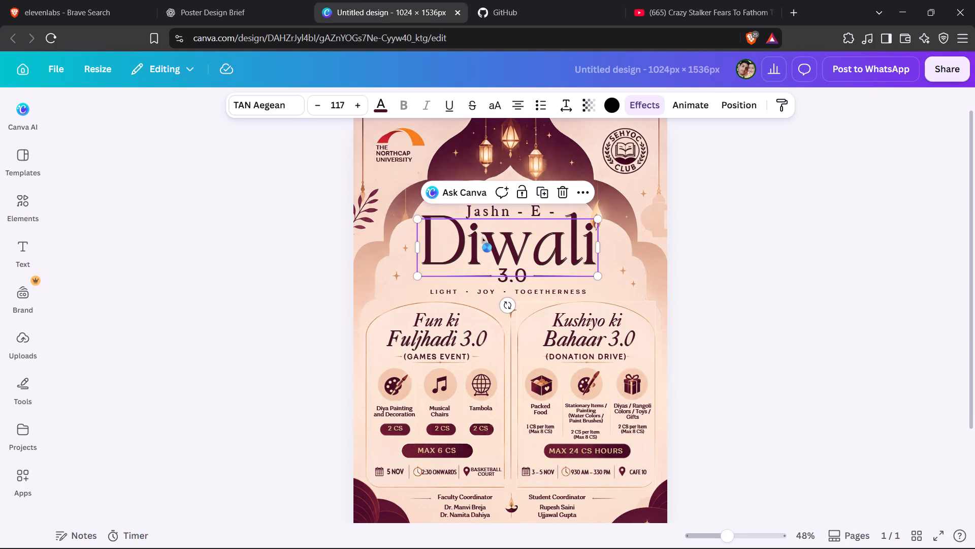
{"action": "left_click", "coordinate": [275, 109]}
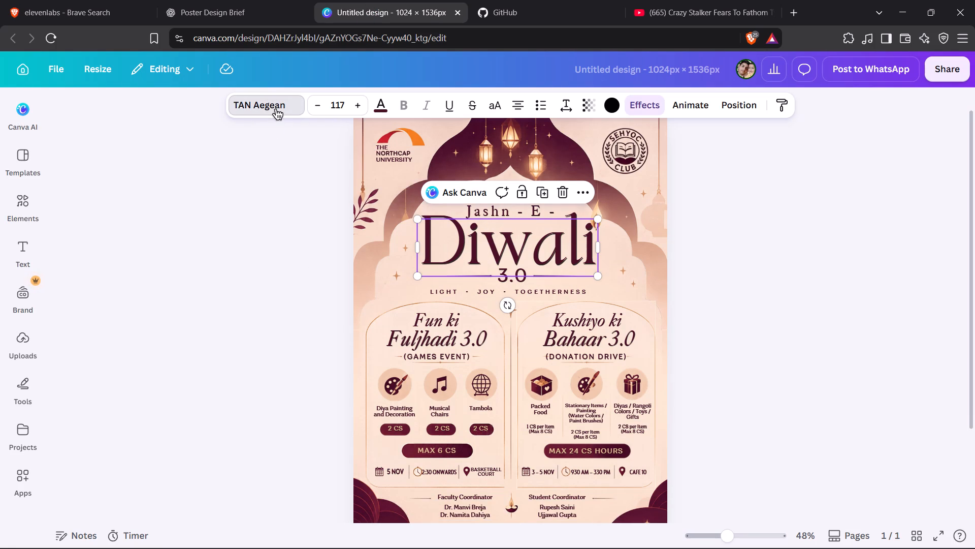
{"action": "left_click", "coordinate": [162, 295]}
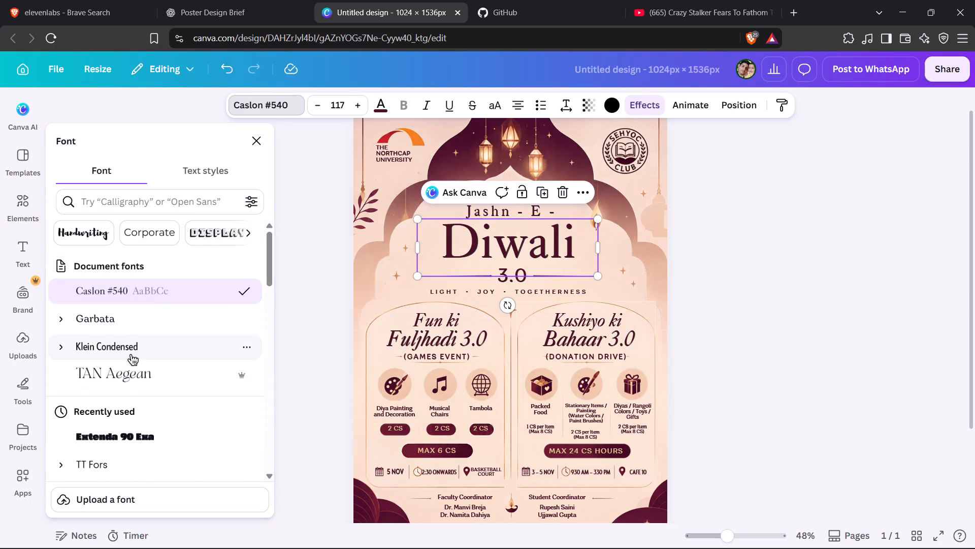
{"action": "left_click", "coordinate": [131, 355]}
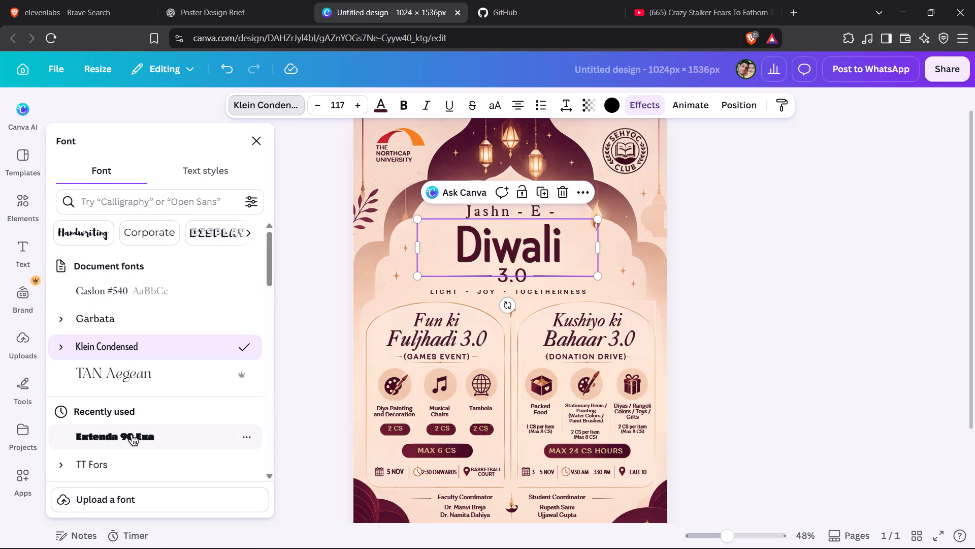
{"action": "left_click", "coordinate": [131, 435]}
{"action": "left_click_drag", "start_coordinate": [272, 272], "coordinate": [280, 290]}
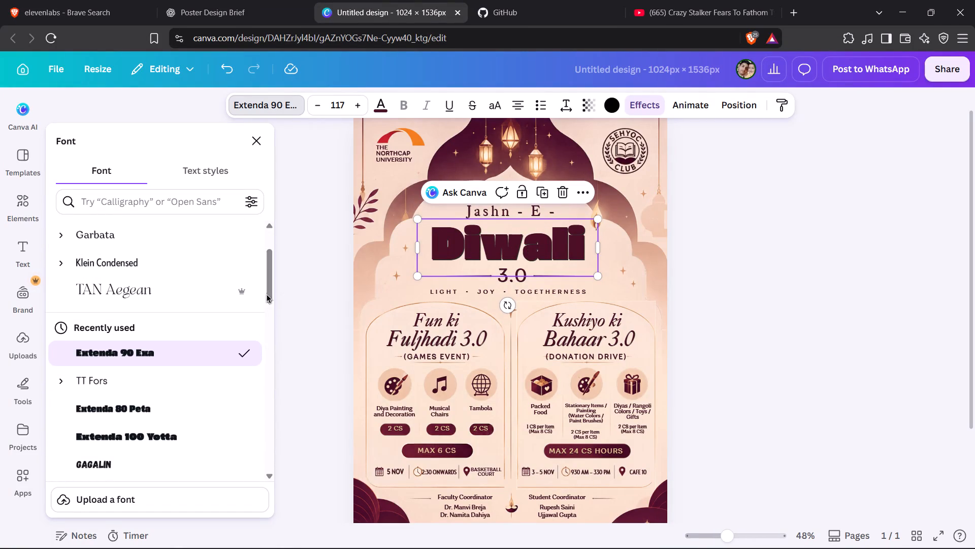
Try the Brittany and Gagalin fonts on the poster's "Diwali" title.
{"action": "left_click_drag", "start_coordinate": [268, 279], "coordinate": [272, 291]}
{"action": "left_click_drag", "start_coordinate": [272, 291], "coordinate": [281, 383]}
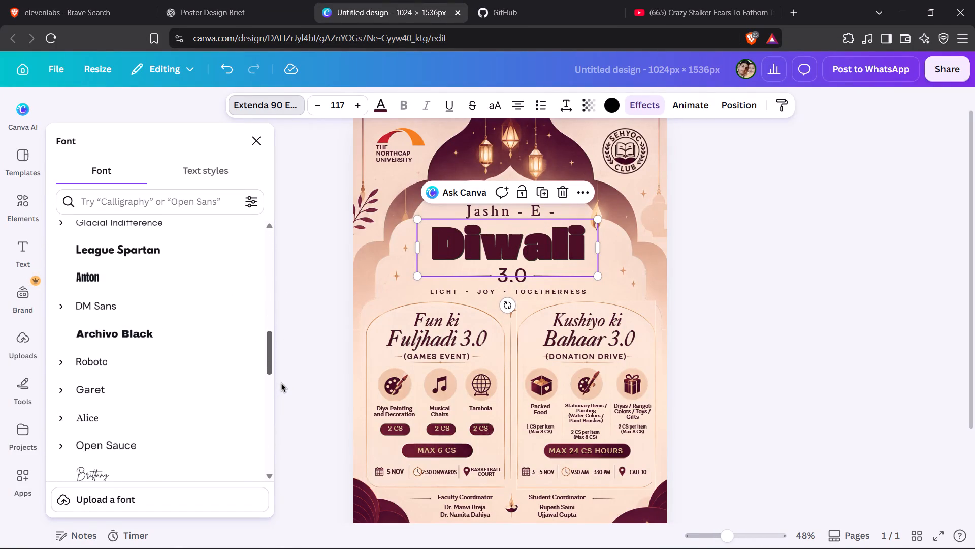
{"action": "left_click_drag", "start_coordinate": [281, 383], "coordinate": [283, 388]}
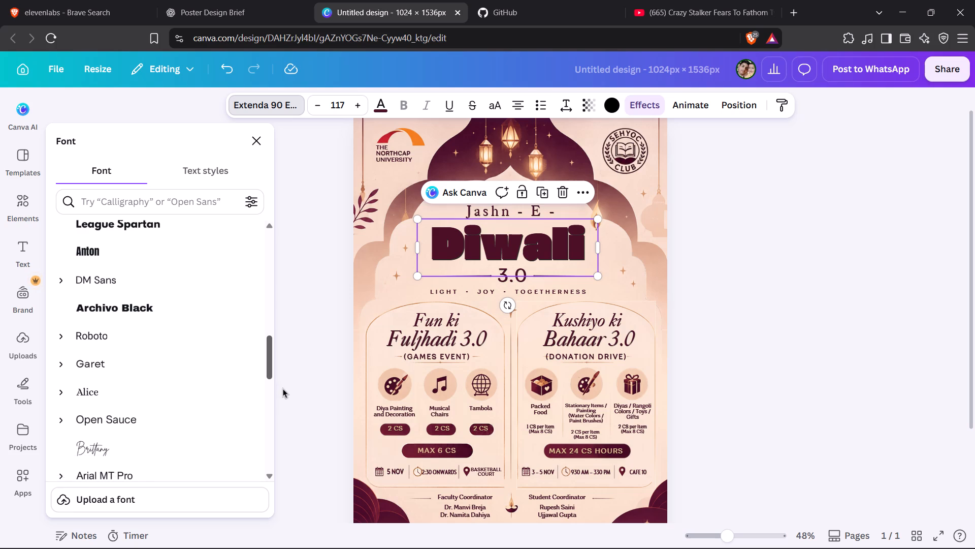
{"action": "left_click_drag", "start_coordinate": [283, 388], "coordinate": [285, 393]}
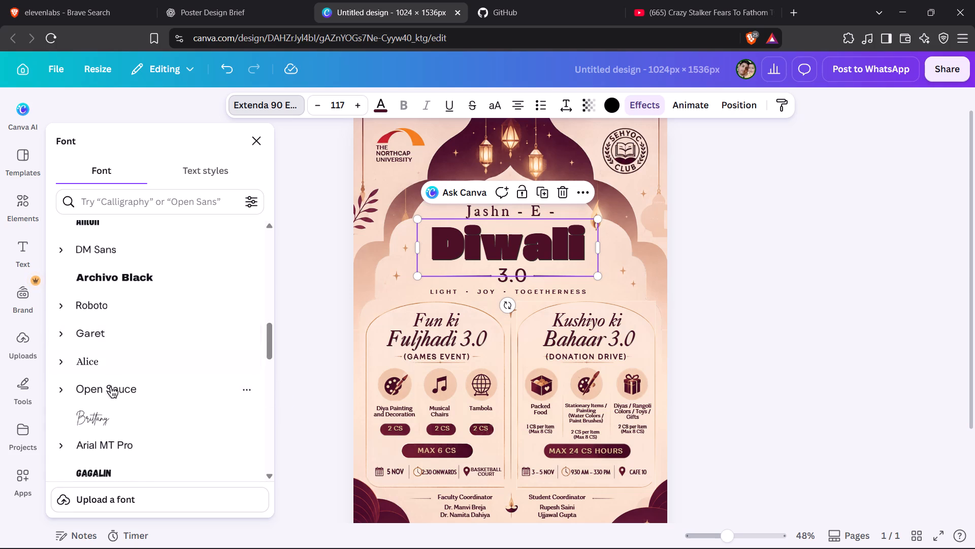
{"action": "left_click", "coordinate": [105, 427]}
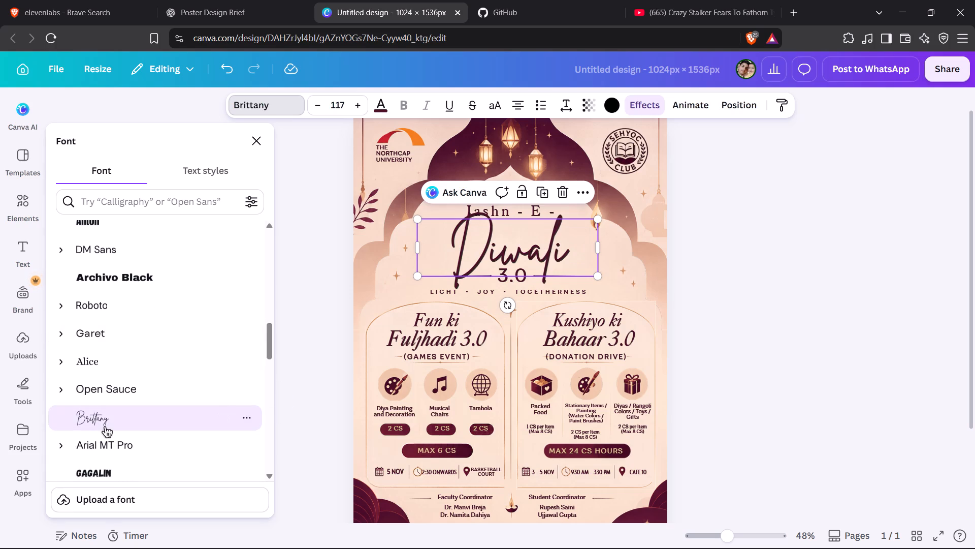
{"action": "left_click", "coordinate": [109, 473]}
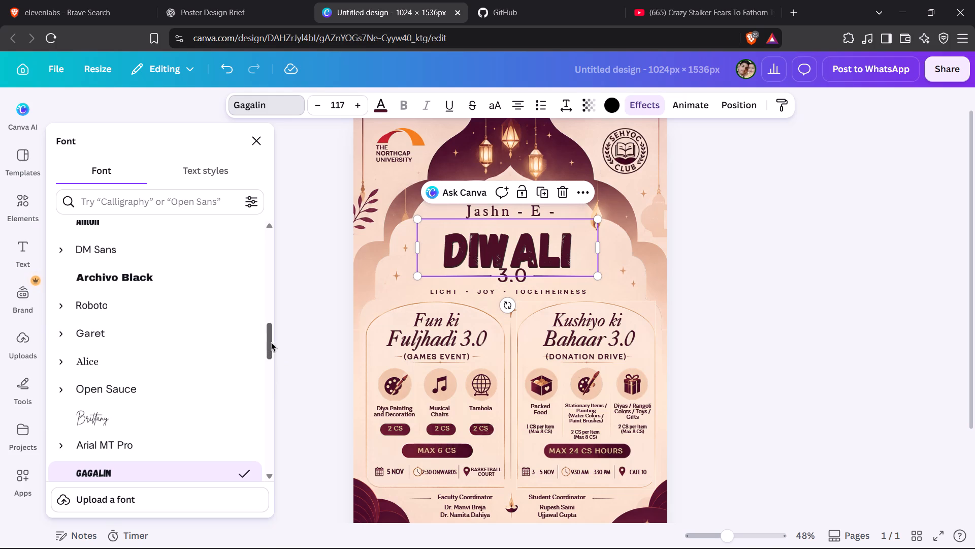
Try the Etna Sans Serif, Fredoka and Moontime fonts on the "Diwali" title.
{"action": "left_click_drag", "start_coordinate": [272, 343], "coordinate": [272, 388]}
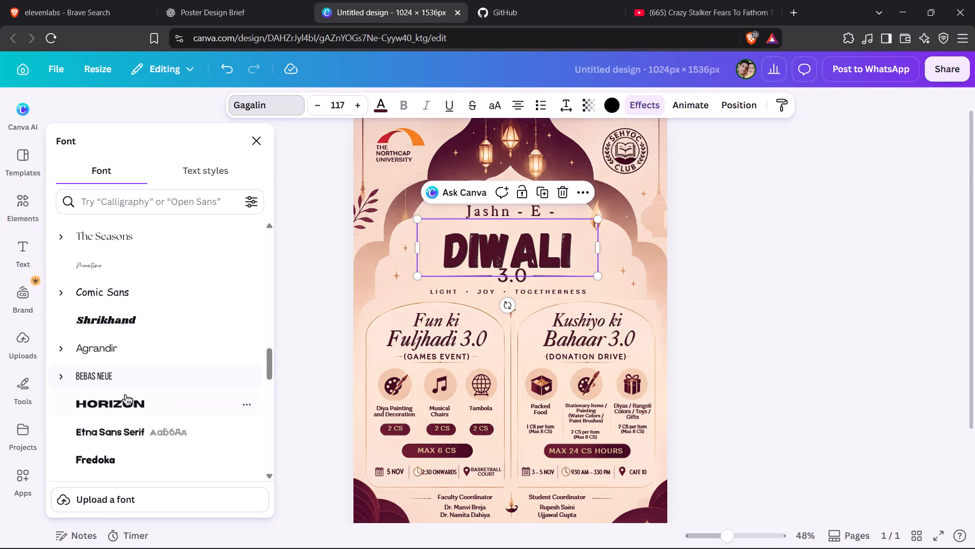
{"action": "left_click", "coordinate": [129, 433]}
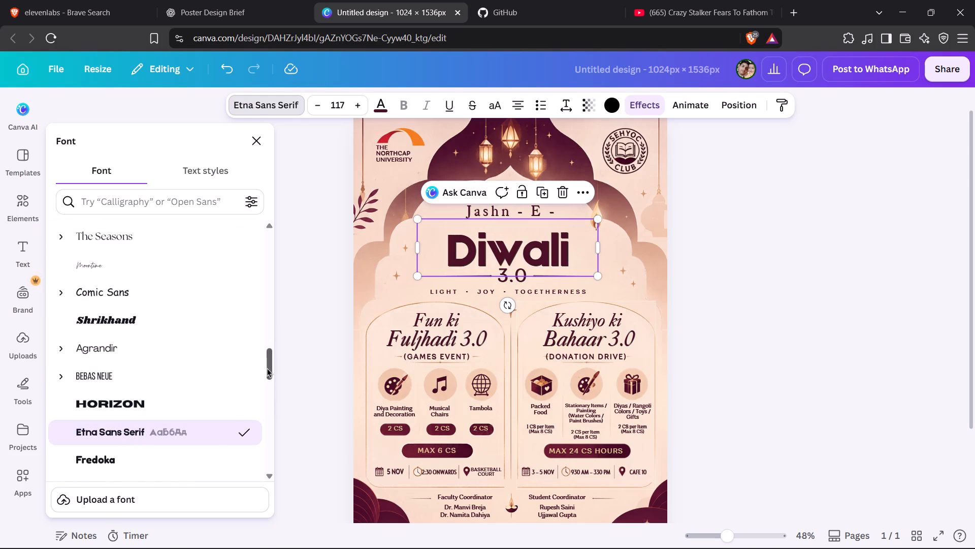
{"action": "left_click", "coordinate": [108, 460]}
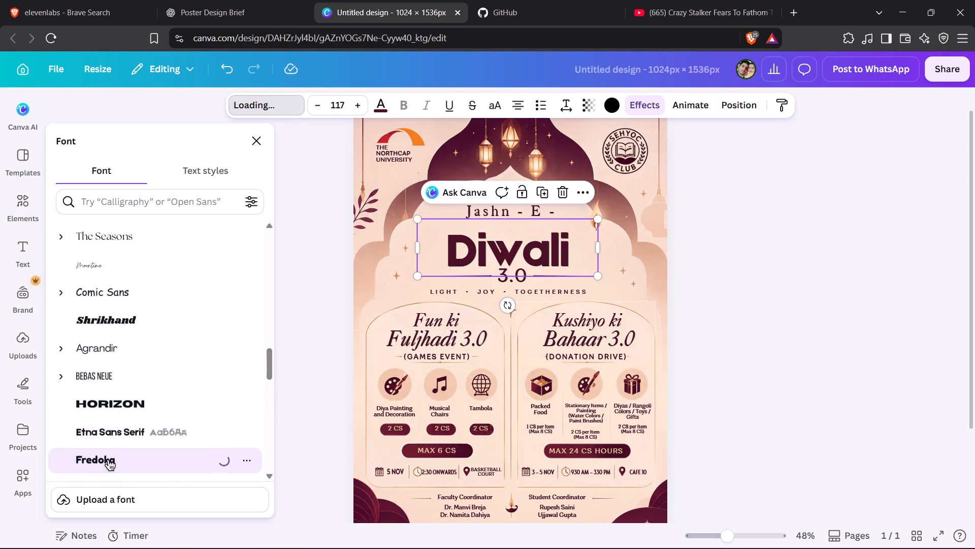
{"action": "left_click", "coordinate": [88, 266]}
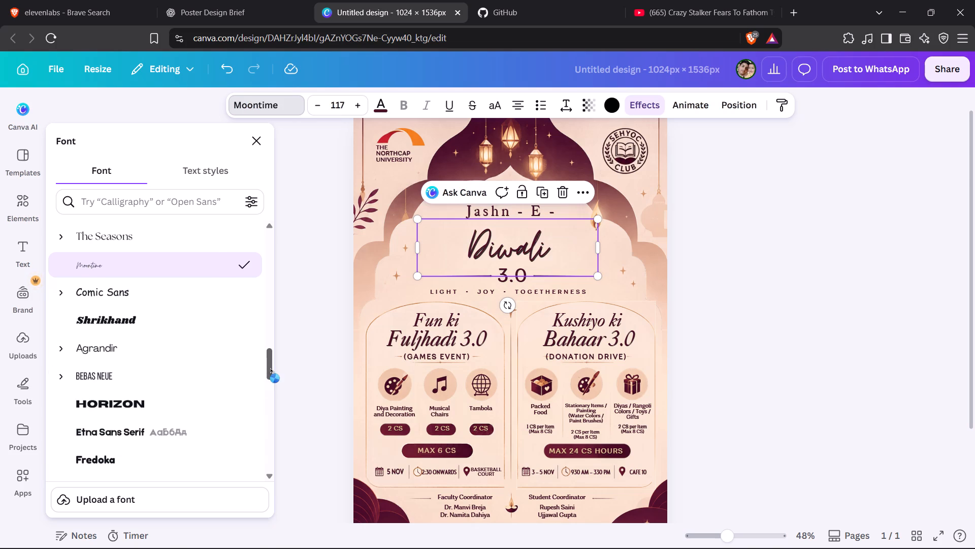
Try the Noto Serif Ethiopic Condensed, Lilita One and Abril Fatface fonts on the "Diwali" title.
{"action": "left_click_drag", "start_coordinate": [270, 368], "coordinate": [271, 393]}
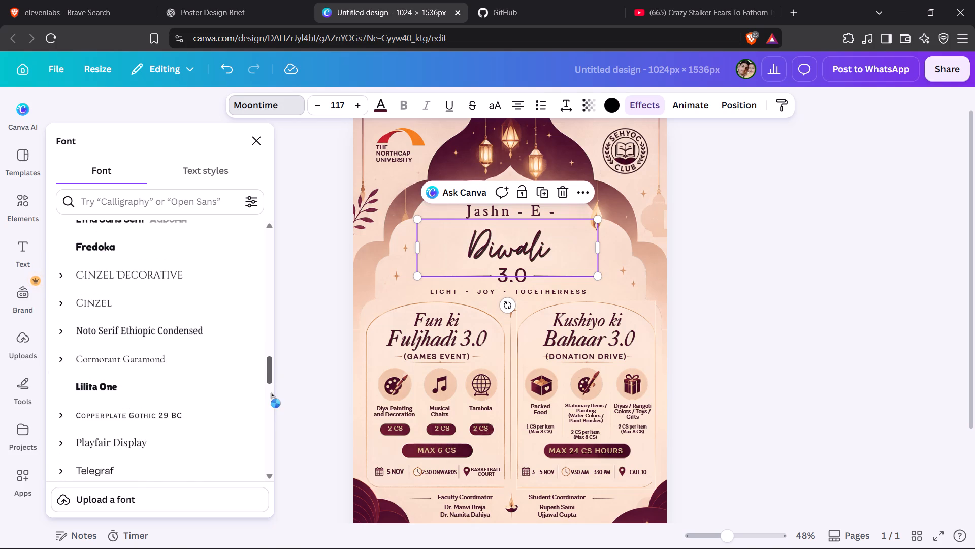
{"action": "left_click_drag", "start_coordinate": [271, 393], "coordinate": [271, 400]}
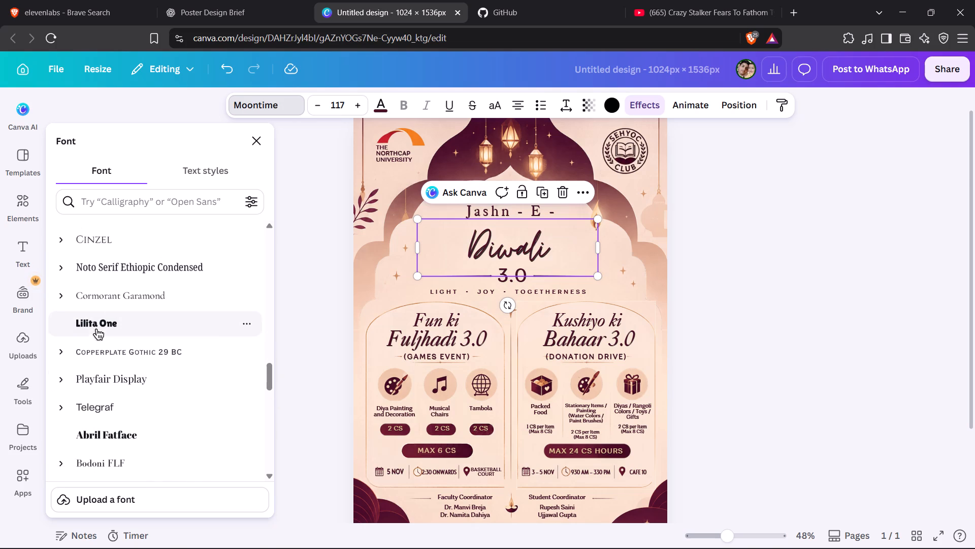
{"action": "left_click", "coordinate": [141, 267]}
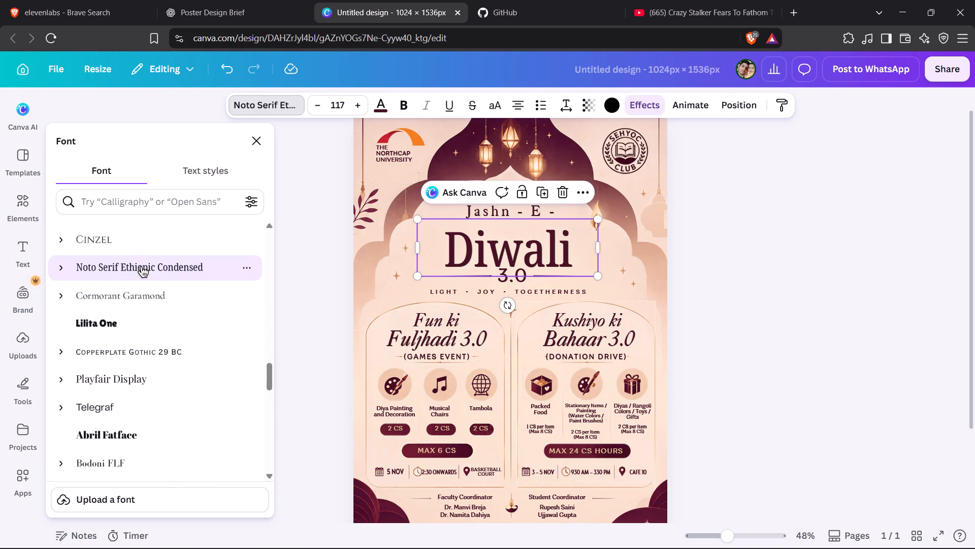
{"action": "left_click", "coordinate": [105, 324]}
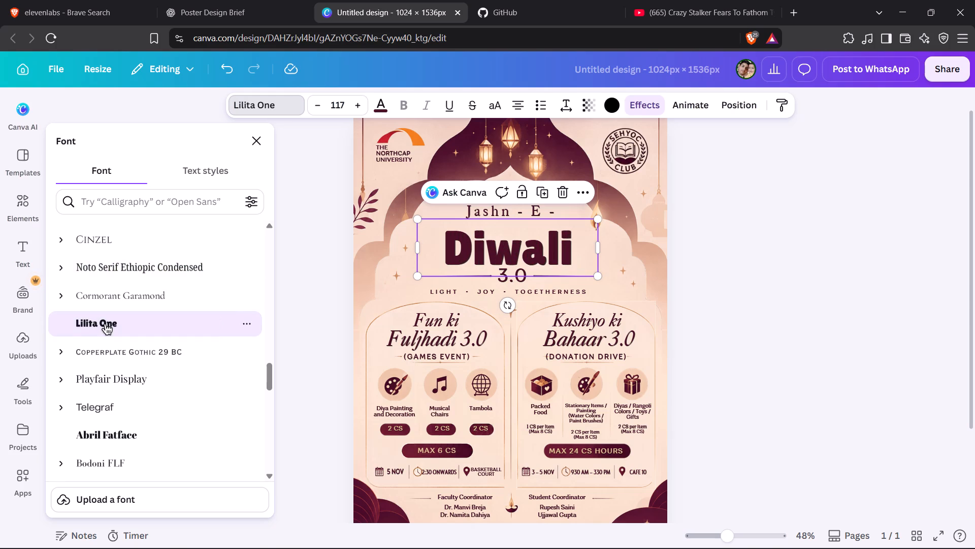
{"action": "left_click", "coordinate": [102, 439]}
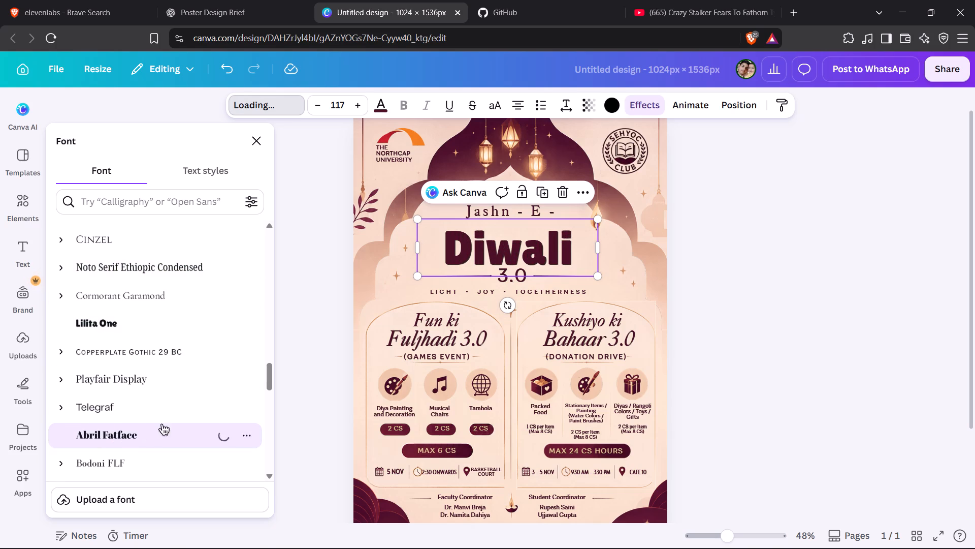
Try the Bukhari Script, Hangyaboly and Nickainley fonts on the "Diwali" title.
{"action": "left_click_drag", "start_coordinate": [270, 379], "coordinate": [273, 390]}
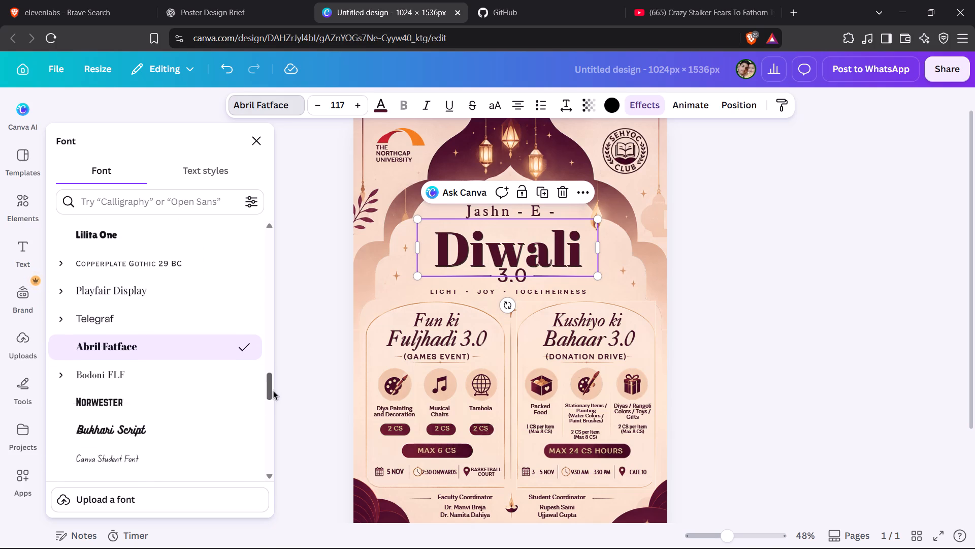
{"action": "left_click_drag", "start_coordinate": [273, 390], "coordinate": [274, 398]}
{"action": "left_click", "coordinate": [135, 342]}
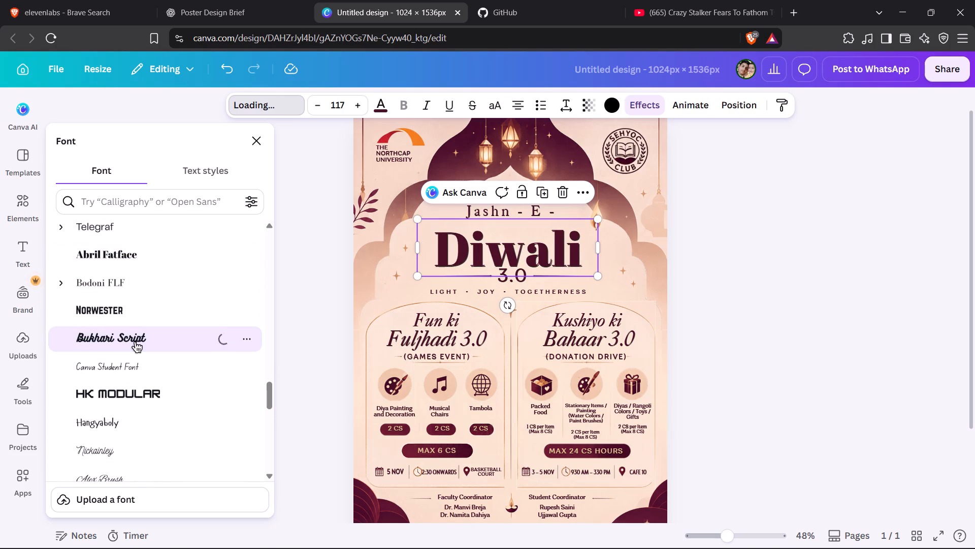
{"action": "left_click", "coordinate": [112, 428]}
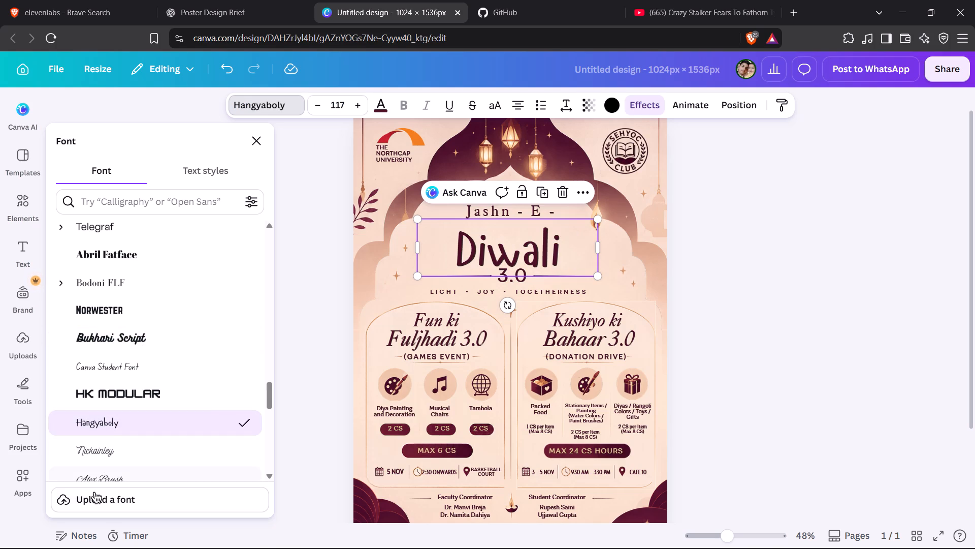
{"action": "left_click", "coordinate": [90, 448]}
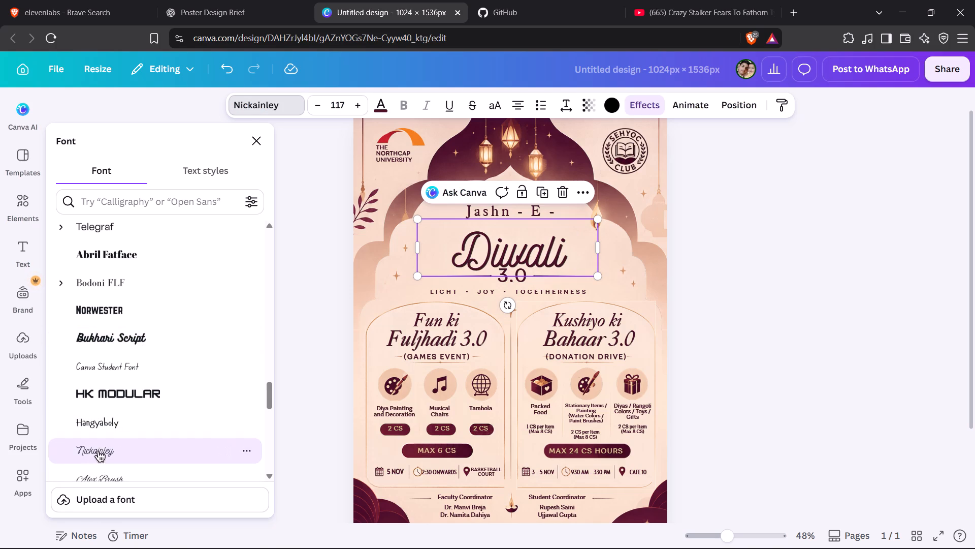
Set the "Diwali" title's font to Alex Brush.
{"action": "left_click_drag", "start_coordinate": [270, 400], "coordinate": [270, 401]}
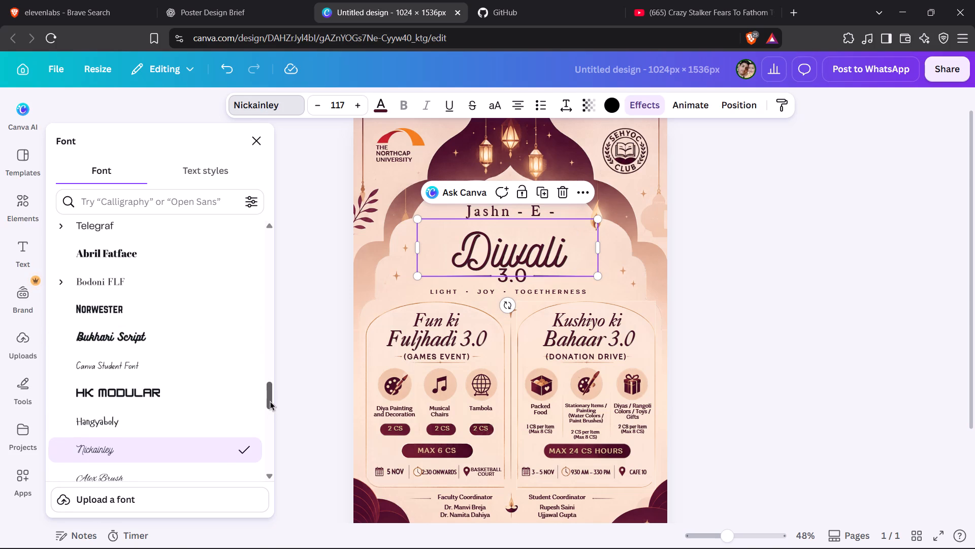
{"action": "left_click_drag", "start_coordinate": [270, 401], "coordinate": [271, 406]}
{"action": "left_click", "coordinate": [127, 429]}
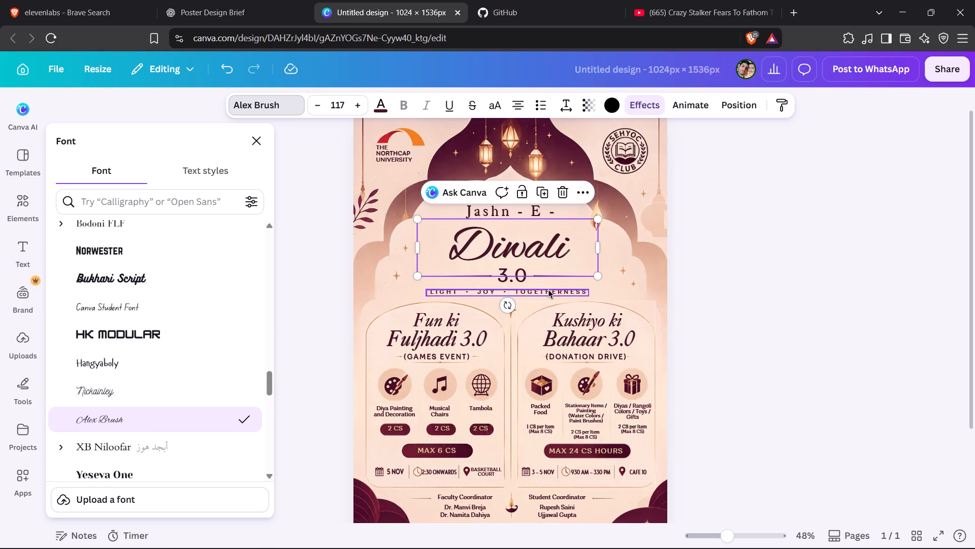
Enlarge the "Diwali" title proportionally to a font size of about 162.
{"action": "left_click_drag", "start_coordinate": [597, 275], "coordinate": [616, 288]}
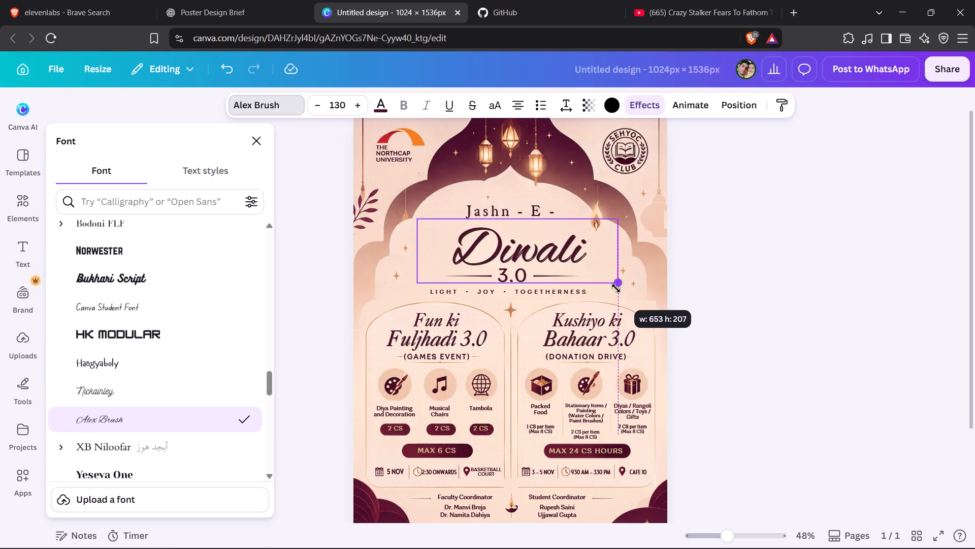
{"action": "left_click_drag", "start_coordinate": [616, 288], "coordinate": [661, 314]}
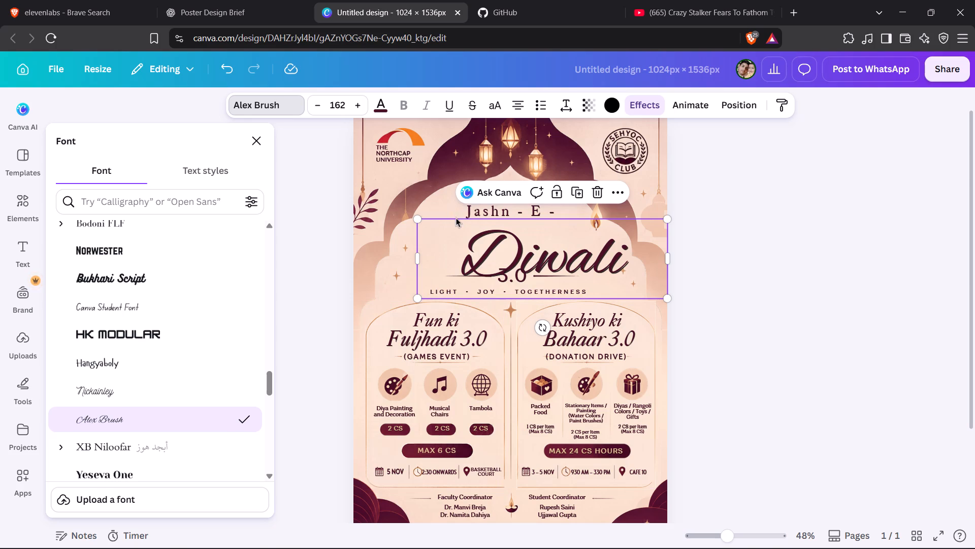
Move the "Diwali" title up so it sits between "Jashn - E -" and "3.0", roughly centred on the poster.
{"action": "left_click_drag", "start_coordinate": [457, 216], "coordinate": [442, 217]}
{"action": "left_click_drag", "start_coordinate": [451, 219], "coordinate": [422, 217]}
{"action": "left_click_drag", "start_coordinate": [536, 298], "coordinate": [509, 293]}
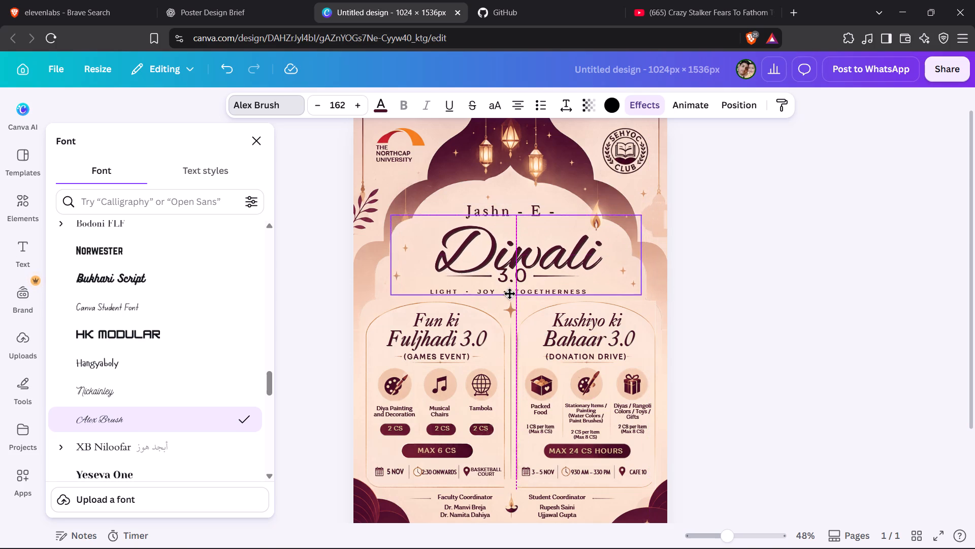
{"action": "left_click_drag", "start_coordinate": [509, 293], "coordinate": [499, 287]}
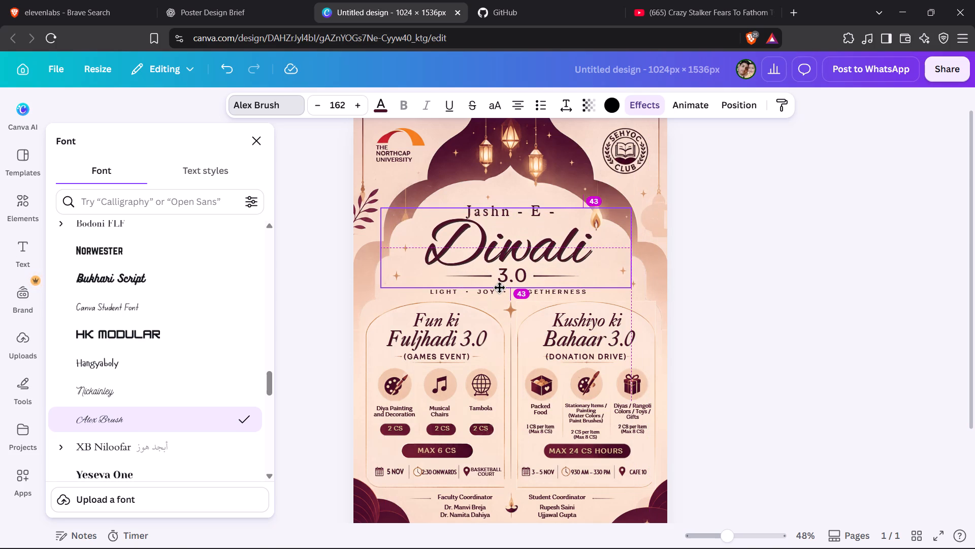
{"action": "left_click_drag", "start_coordinate": [499, 287], "coordinate": [497, 287]}
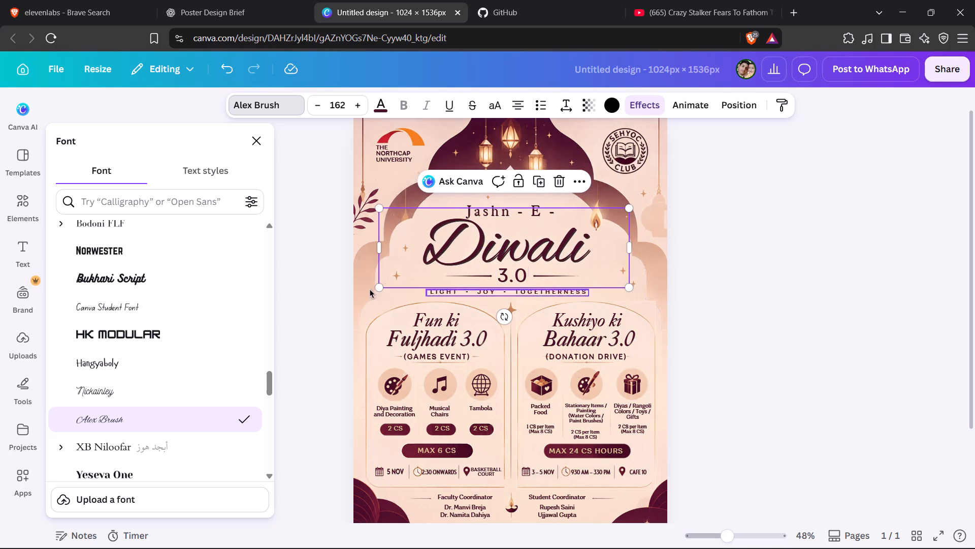
{"action": "left_click", "coordinate": [307, 296]}
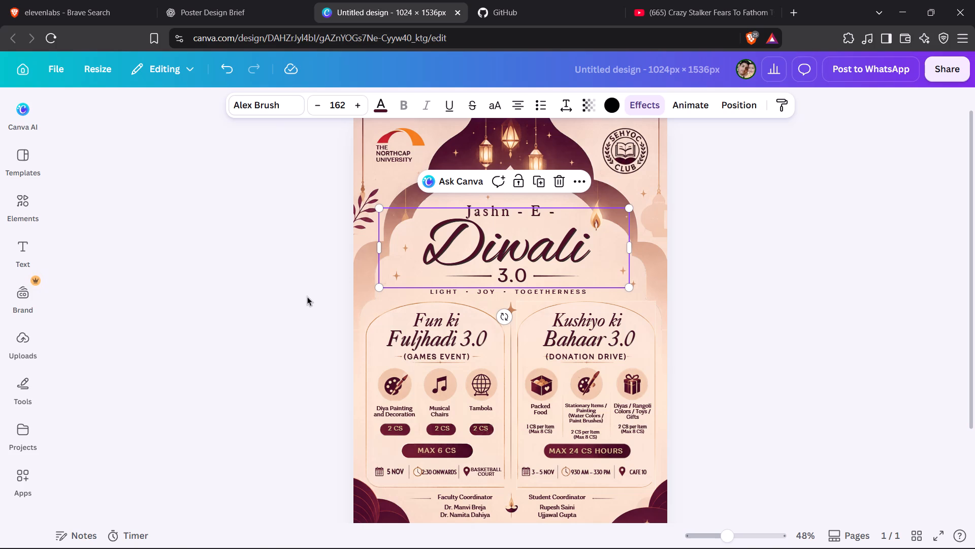
{"action": "left_click", "coordinate": [307, 296]}
Review the whole poster from the logos at the top down to the closing line at the bottom.
{"action": "key", "text": "Down"}
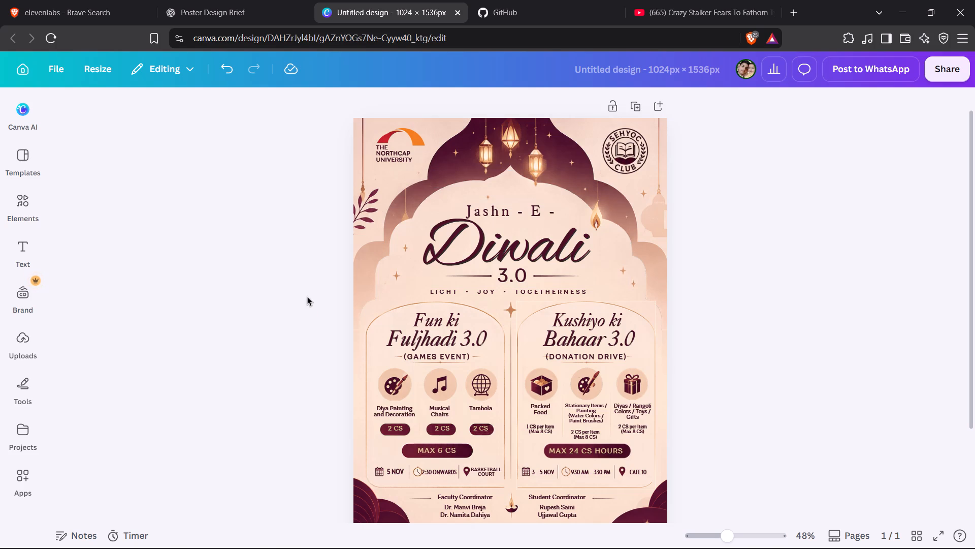
{"action": "left_click", "coordinate": [307, 296]}
{"action": "key", "text": "Down"}
{"action": "key", "text": "Up"}
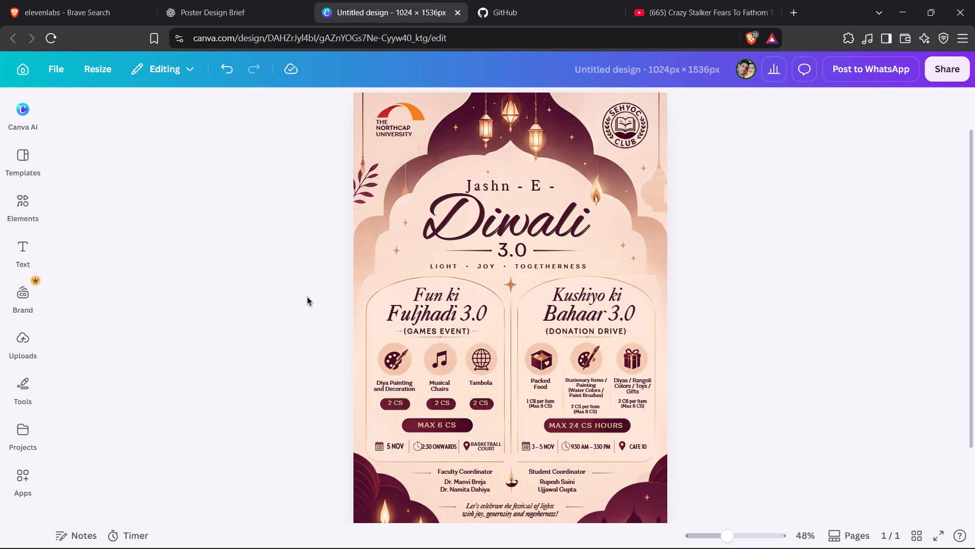
{"action": "key", "text": "Up"}
{"action": "key", "text": "Up"}
{"action": "left_click", "coordinate": [307, 296]}
{"action": "key", "text": "Up"}
{"action": "key", "text": "Up"}
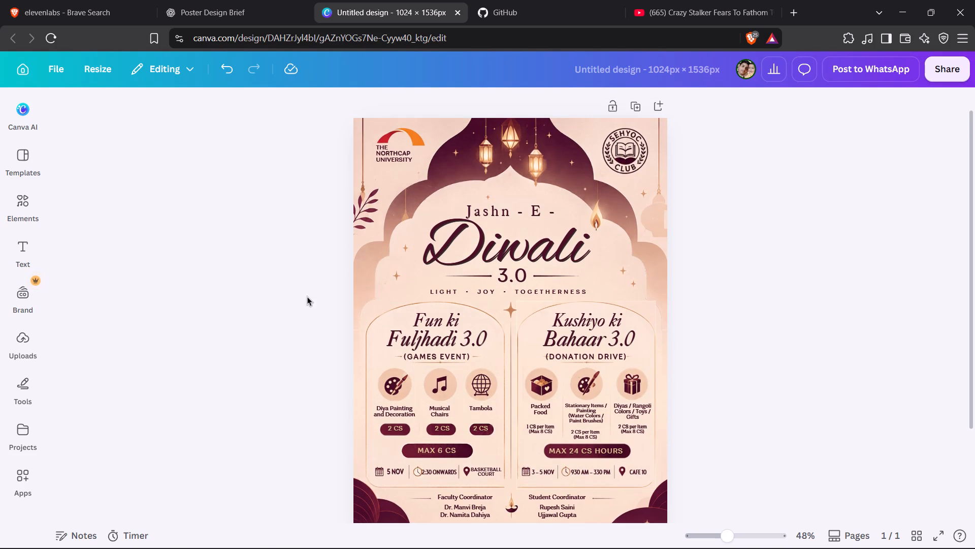
Make "The Northcap University" logo text bold and widen its text box to about 162 px so it fits on three lines.
{"action": "left_click", "coordinate": [393, 148]}
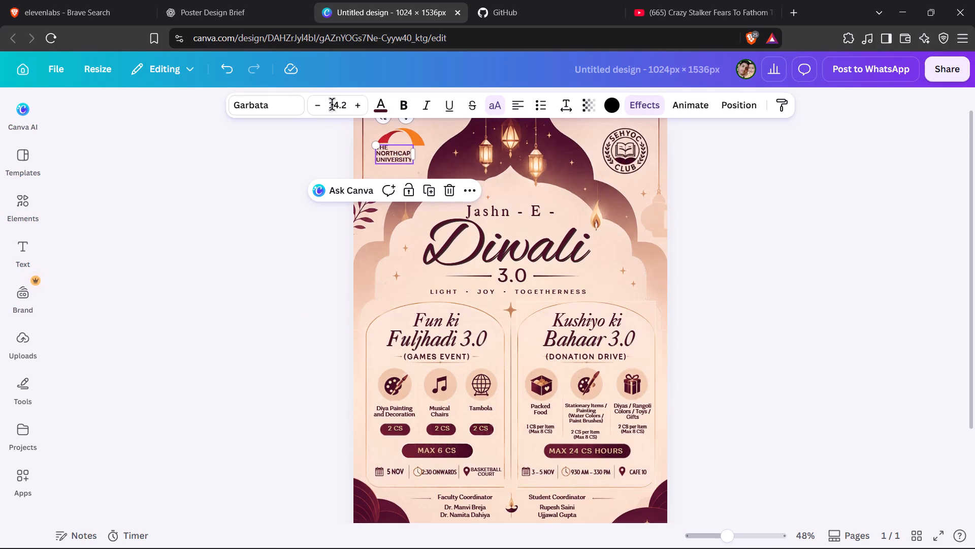
{"action": "left_click", "coordinate": [384, 106]}
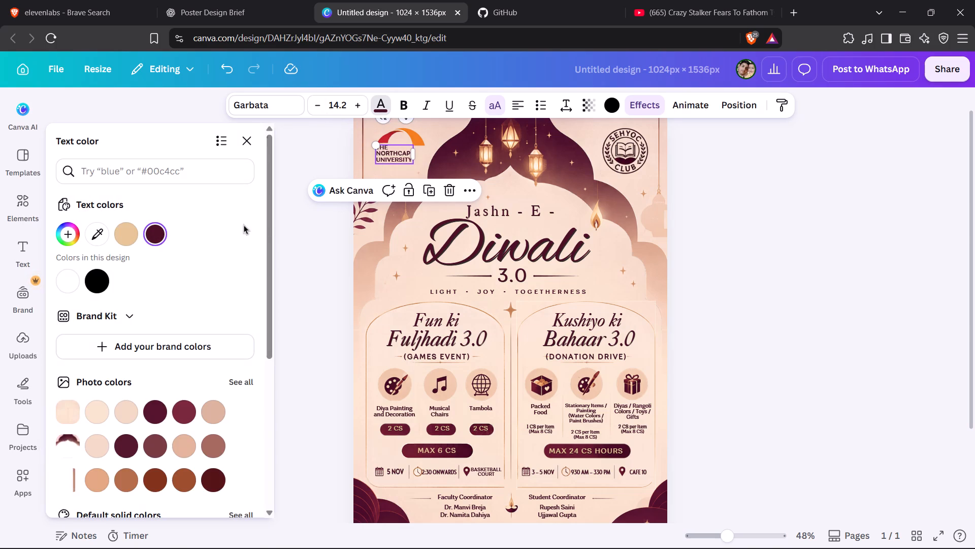
{"action": "left_click", "coordinate": [403, 106]}
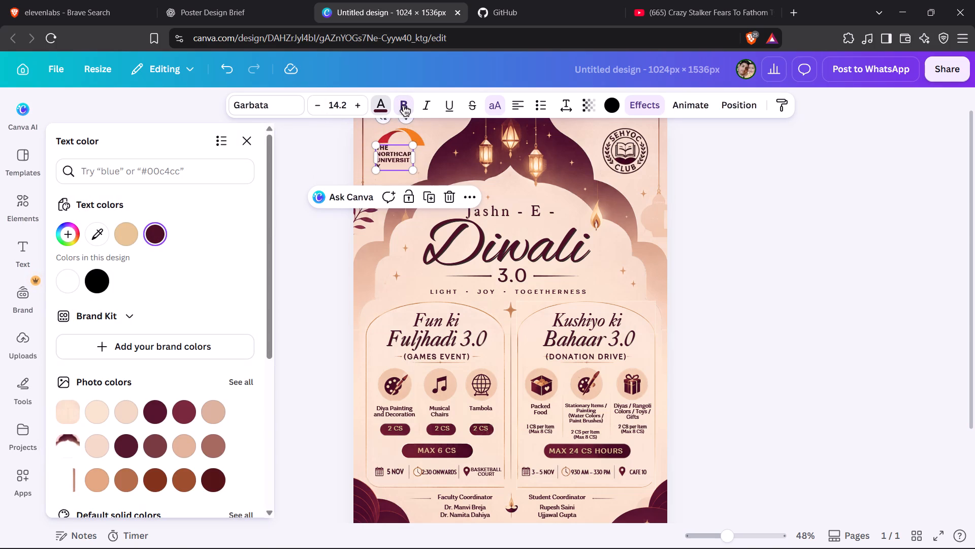
{"action": "left_click", "coordinate": [415, 156]}
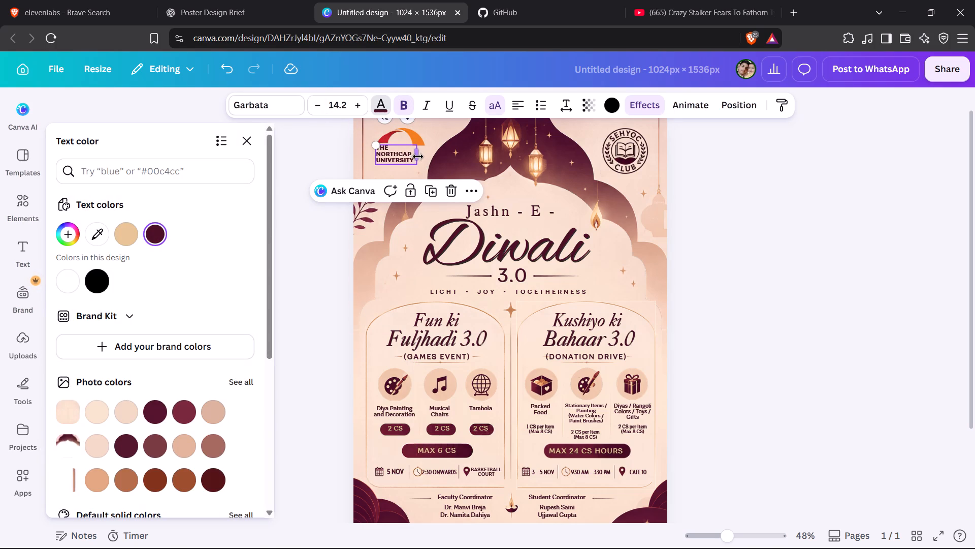
{"action": "left_click", "coordinate": [418, 157]}
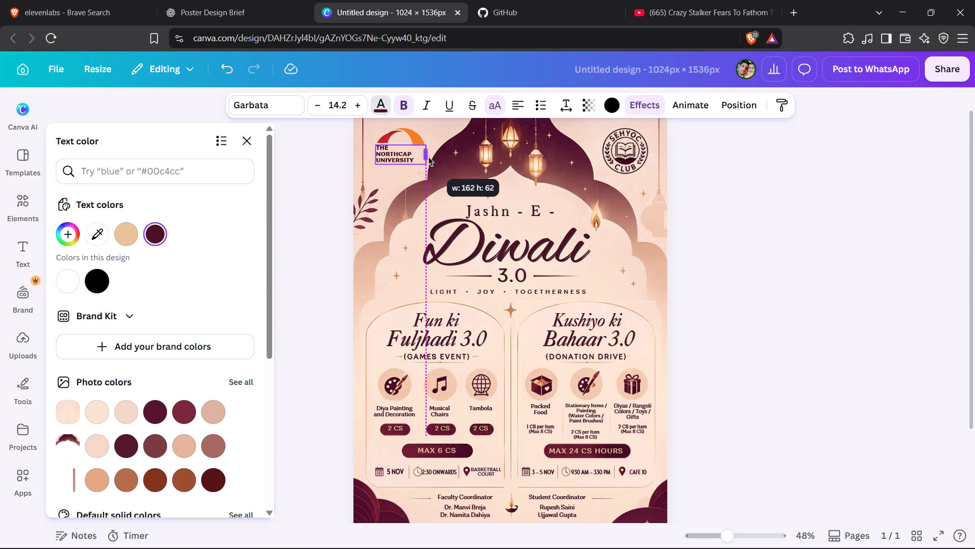
{"action": "left_click_drag", "start_coordinate": [417, 154], "coordinate": [427, 154]}
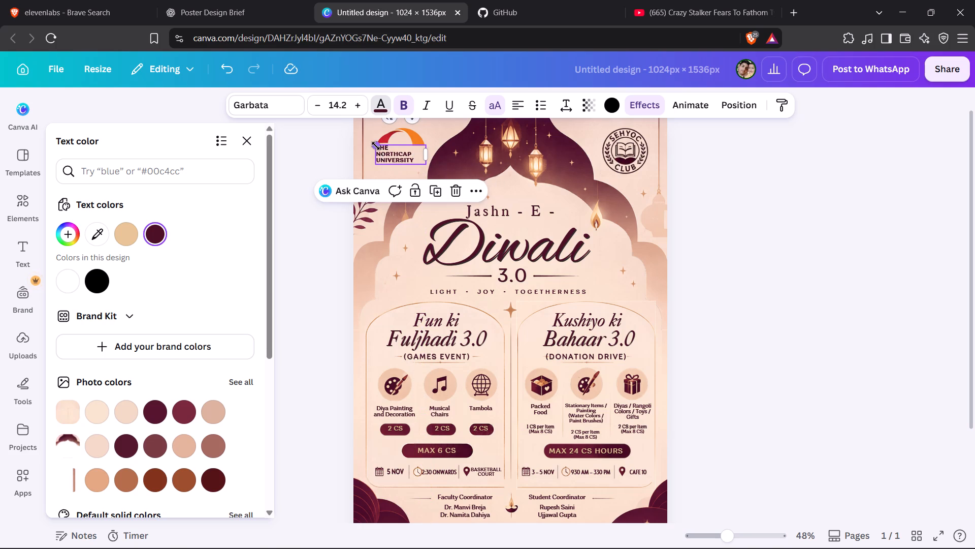
Enlarge the university name text to a font size of about 16.3 and reposition it beneath the logo's arc.
{"action": "left_click_drag", "start_coordinate": [375, 144], "coordinate": [367, 144]}
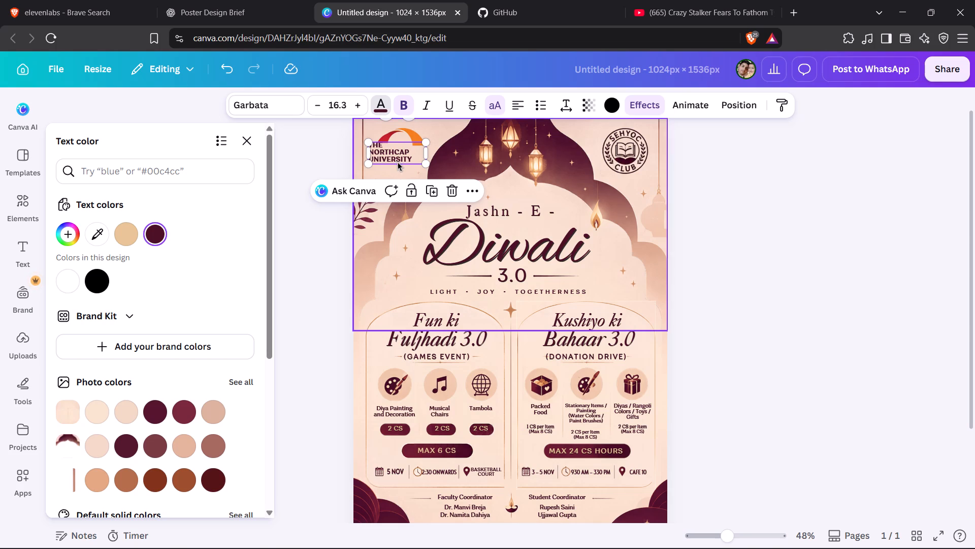
{"action": "left_click_drag", "start_coordinate": [398, 160], "coordinate": [404, 162]}
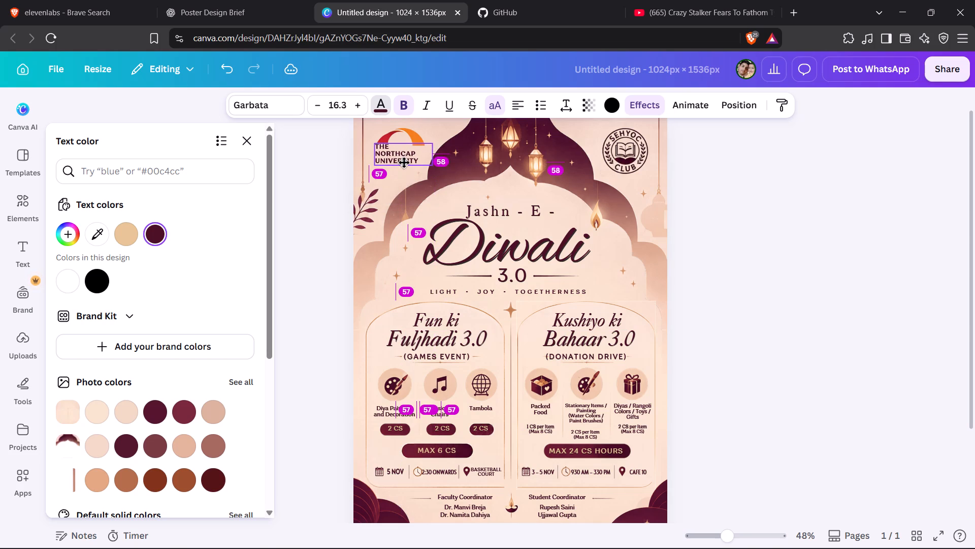
{"action": "left_click_drag", "start_coordinate": [404, 162], "coordinate": [405, 163]}
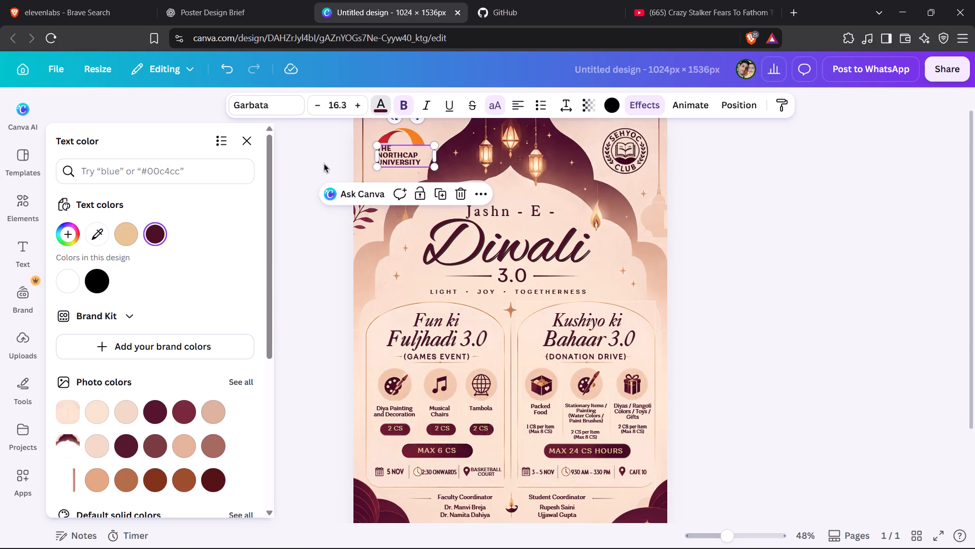
{"action": "left_click", "coordinate": [321, 165]}
{"action": "left_click", "coordinate": [321, 165]}
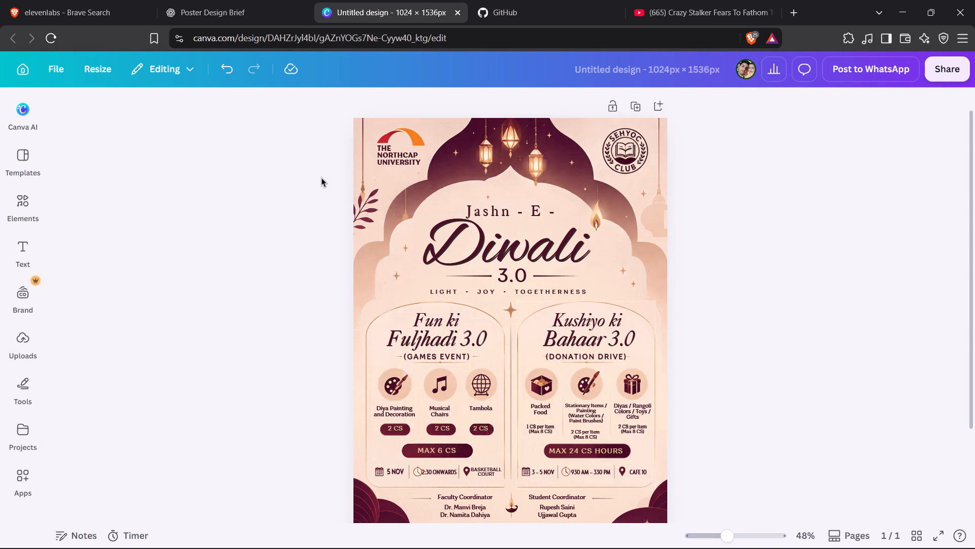
{"action": "left_click", "coordinate": [285, 158]}
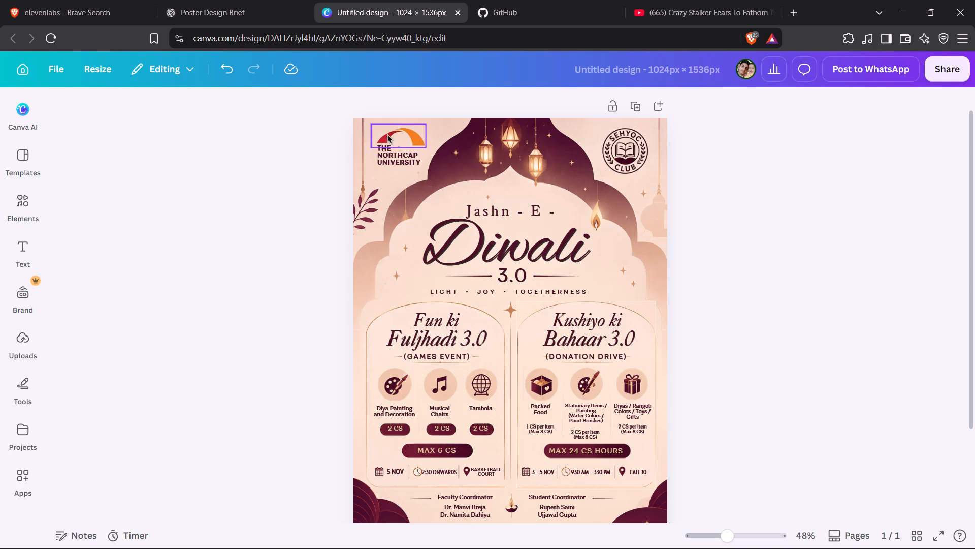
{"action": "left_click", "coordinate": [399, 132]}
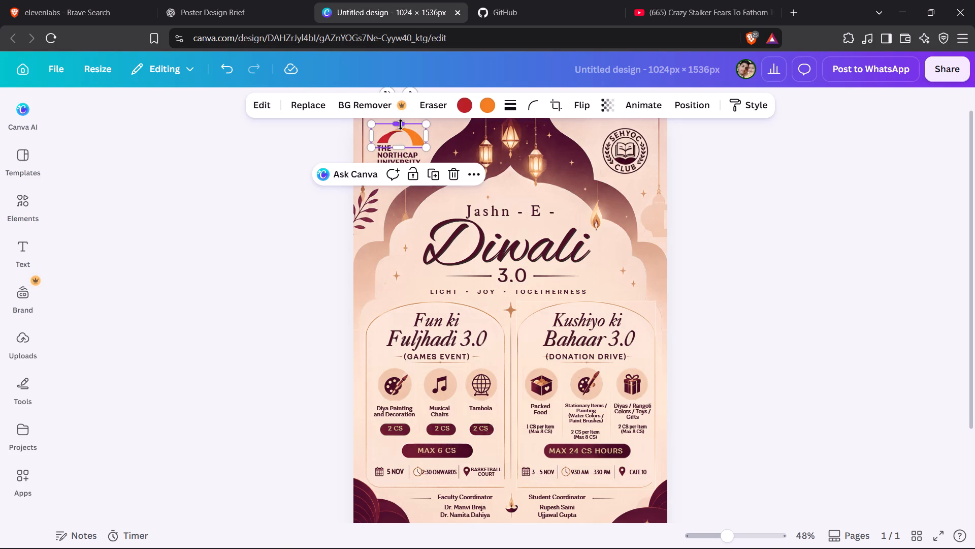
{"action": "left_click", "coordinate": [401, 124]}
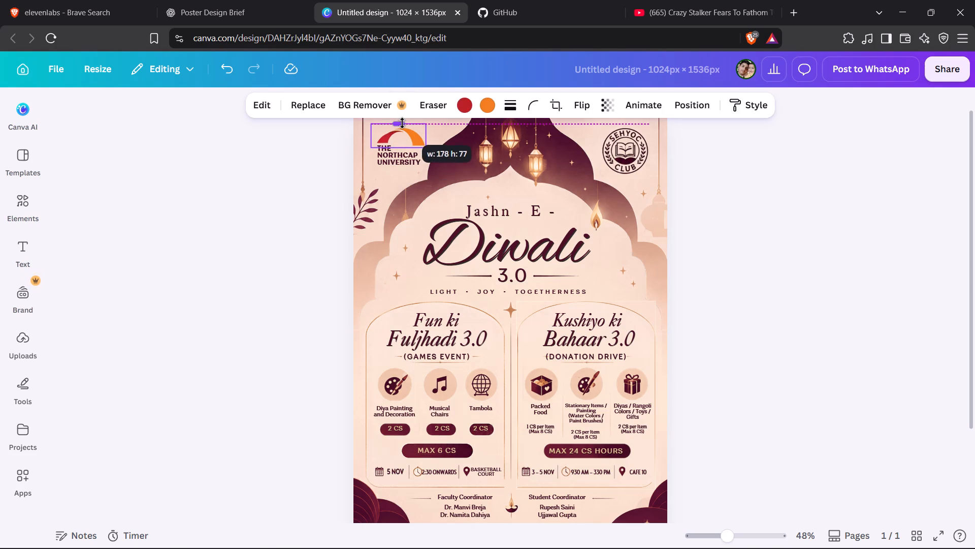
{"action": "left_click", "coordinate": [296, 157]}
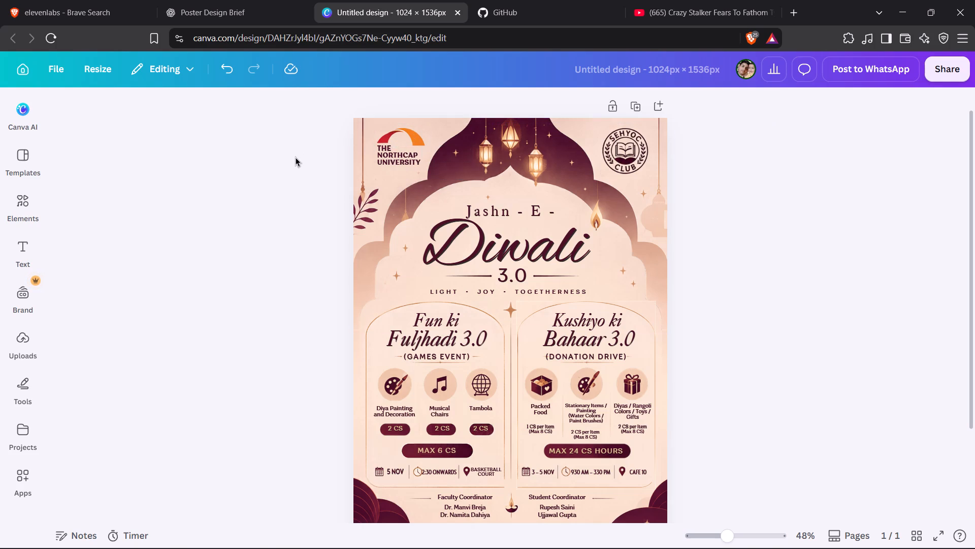
Try white on the university name text, and settle on black as its text colour.
{"action": "left_click", "coordinate": [391, 154]}
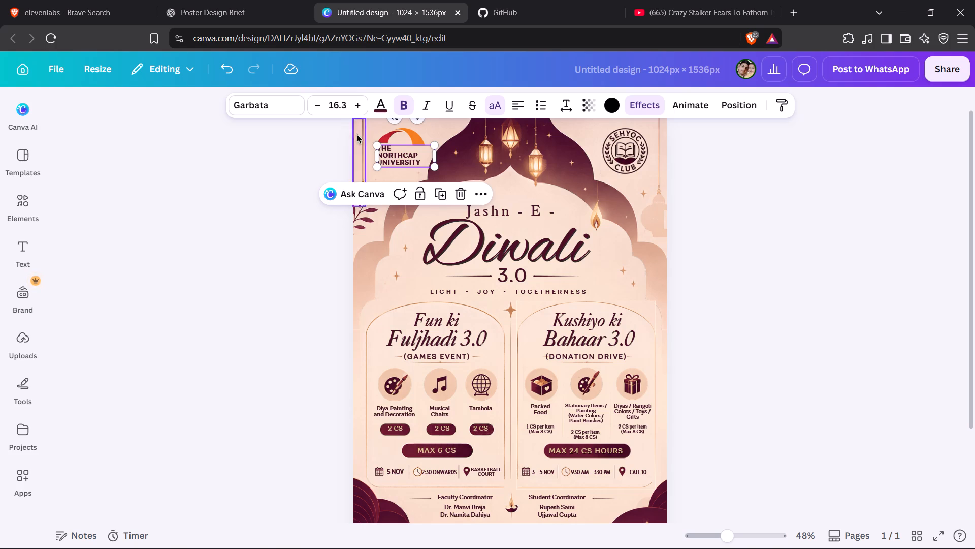
{"action": "left_click", "coordinate": [373, 106]}
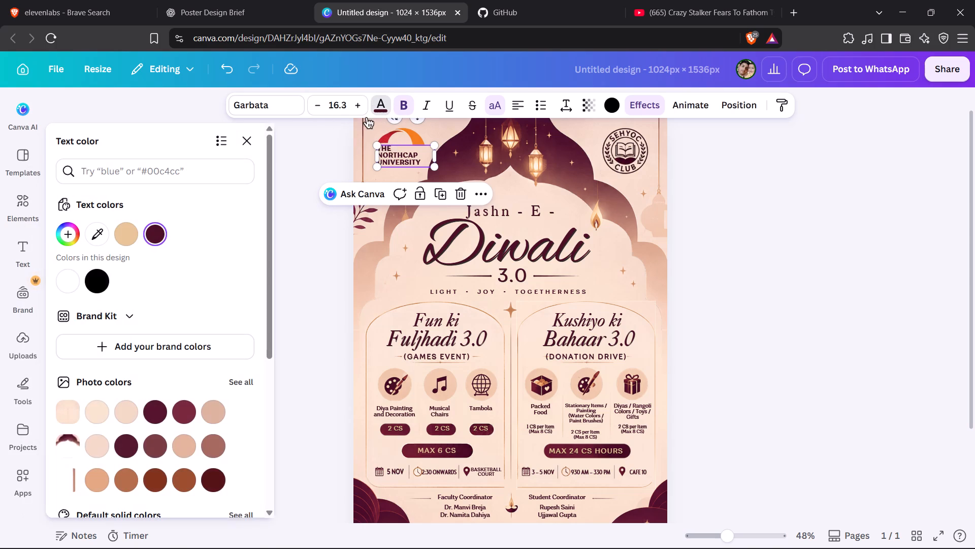
{"action": "left_click", "coordinate": [64, 278]}
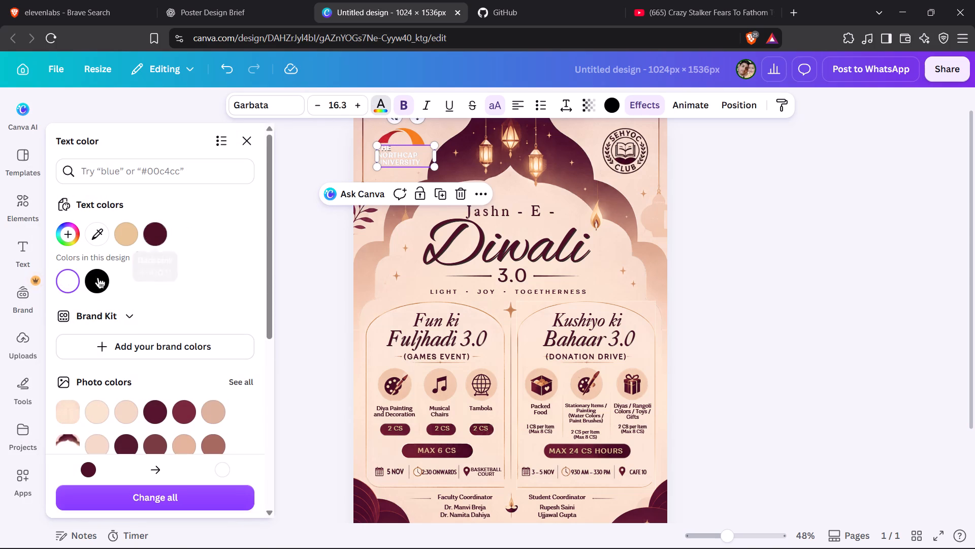
{"action": "left_click", "coordinate": [90, 282]}
{"action": "left_click", "coordinate": [300, 251]}
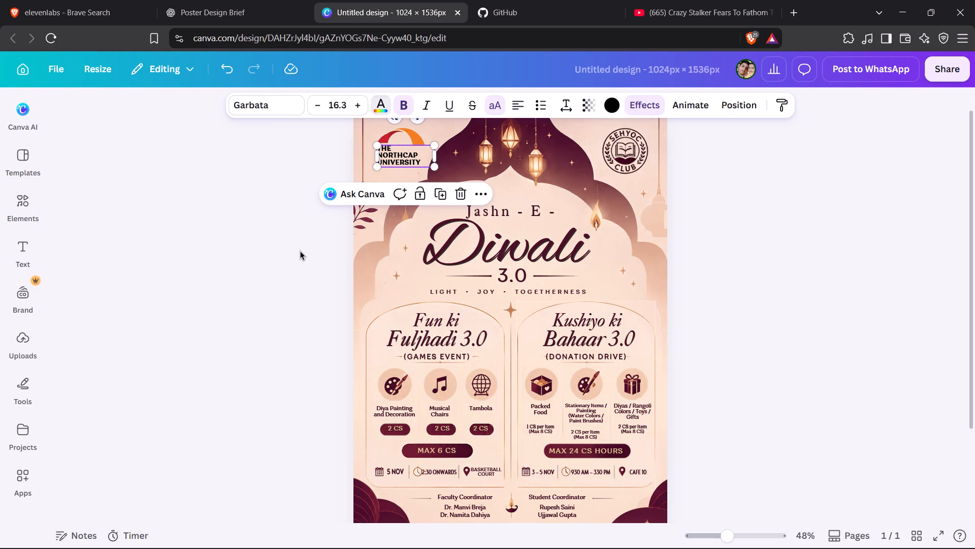
{"action": "left_click", "coordinate": [261, 261]}
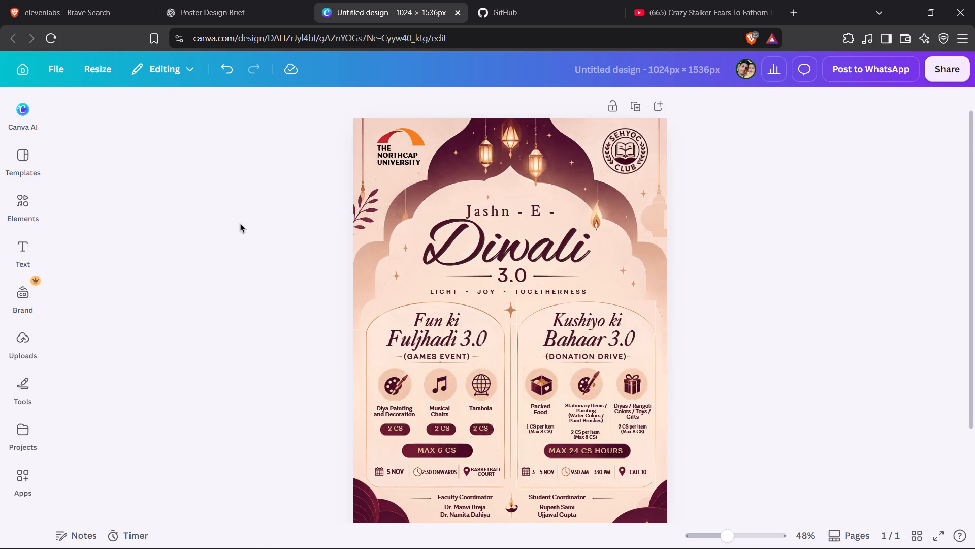
Inspect the clock icon and "2:30 onwards" text in the Fun ki Fuljhadi 3.0 section, and the poster's lower part.
{"action": "left_click", "coordinate": [195, 245]}
{"action": "key", "text": "Down"}
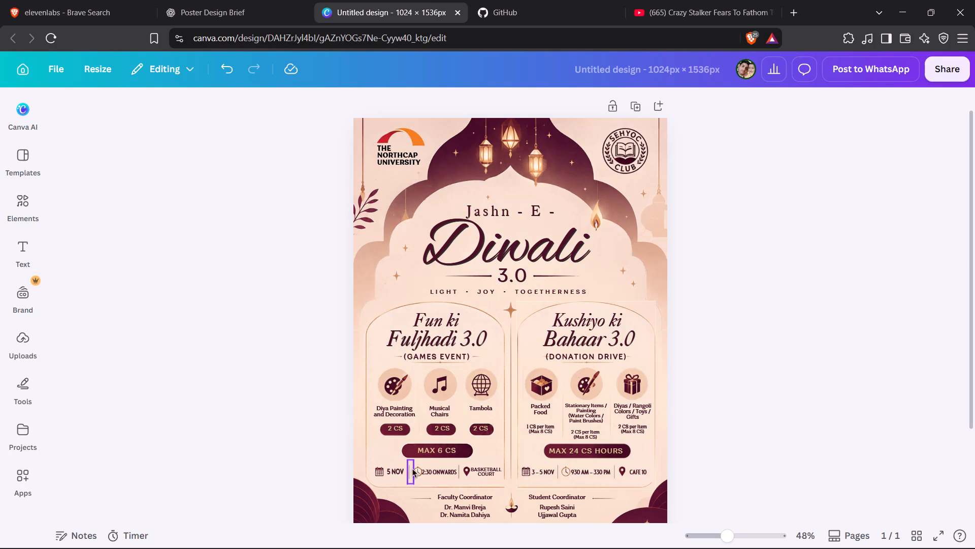
{"action": "left_click", "coordinate": [417, 471]}
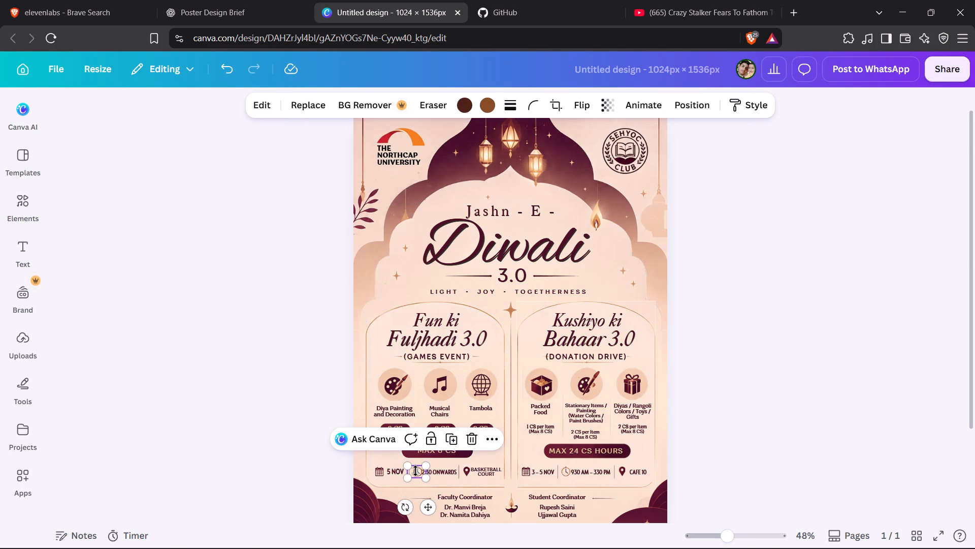
{"action": "left_click", "coordinate": [427, 508]}
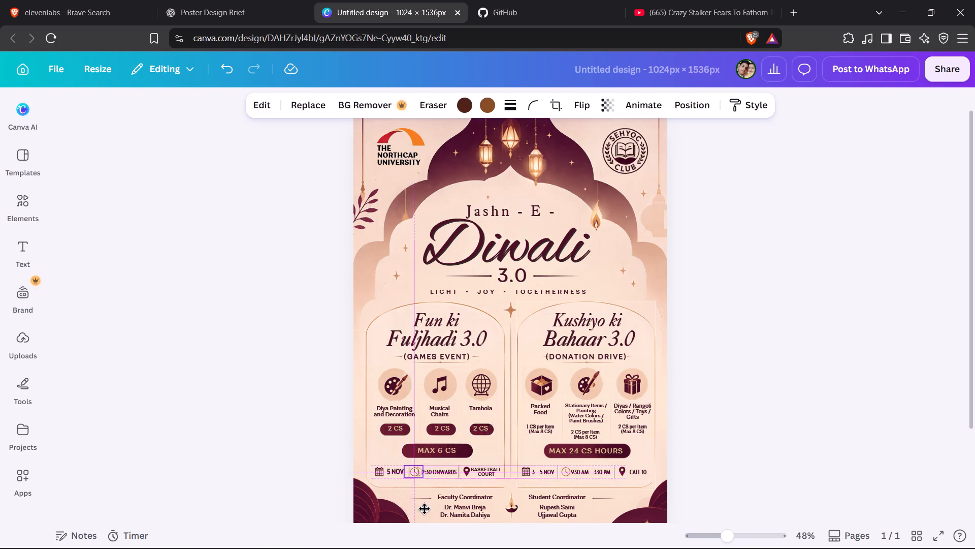
{"action": "left_click", "coordinate": [279, 449]}
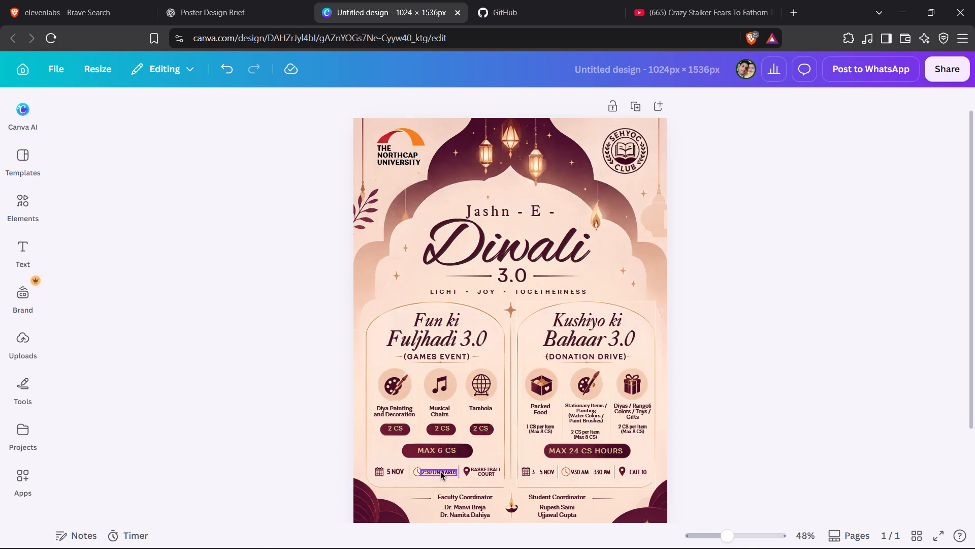
{"action": "left_click", "coordinate": [441, 471]}
{"action": "double_click", "coordinate": [441, 471]}
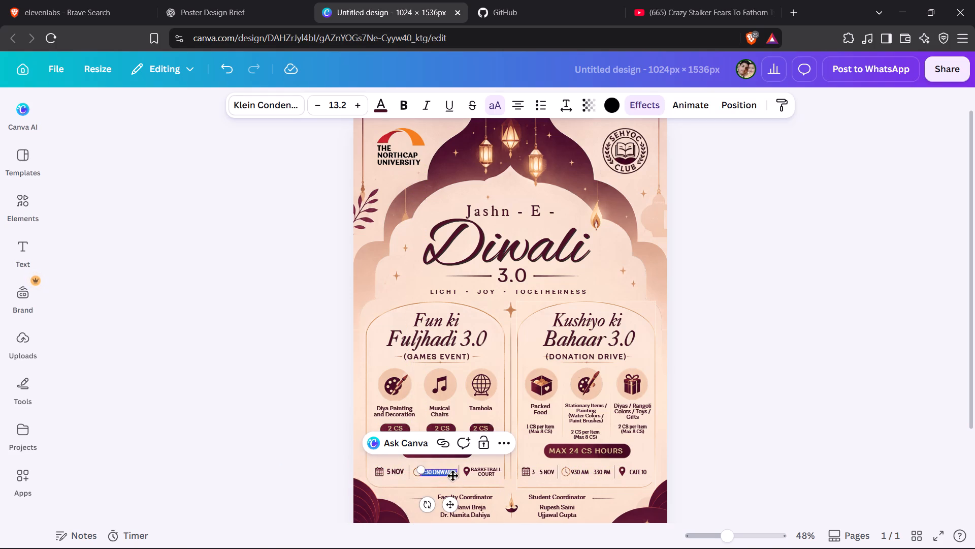
{"action": "left_click", "coordinate": [433, 483]}
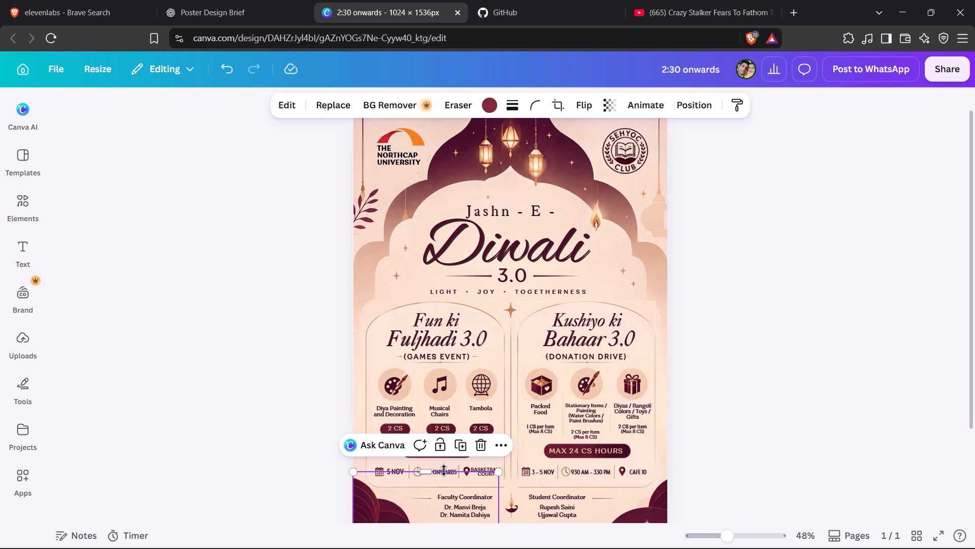
{"action": "left_click", "coordinate": [276, 448]}
{"action": "key", "text": "Down"}
{"action": "key", "text": "Down"}
{"action": "key", "text": "Down"}
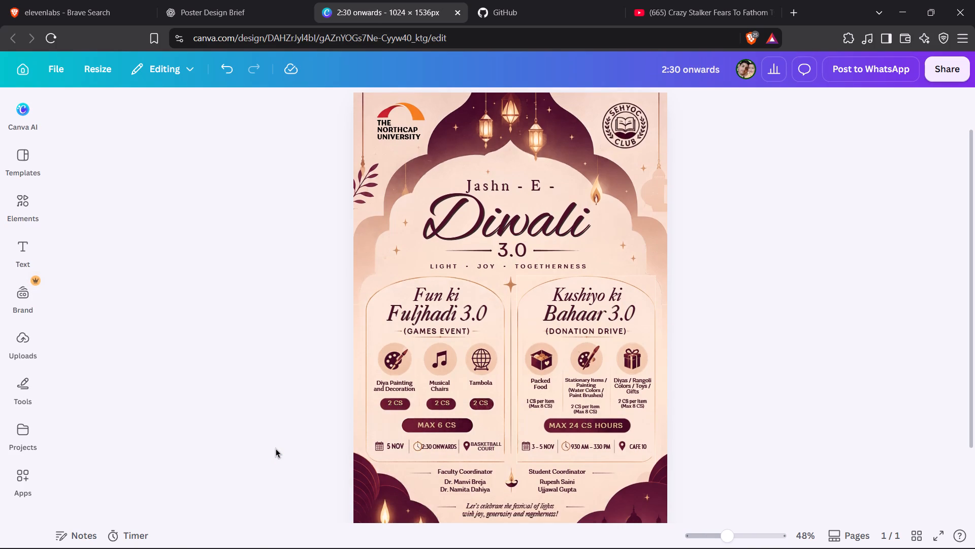
Nudge the "2:30 onwards" text slightly away from the clock icon in the Fun ki Fuljhadi 3.0 section.
{"action": "left_click", "coordinate": [441, 446]}
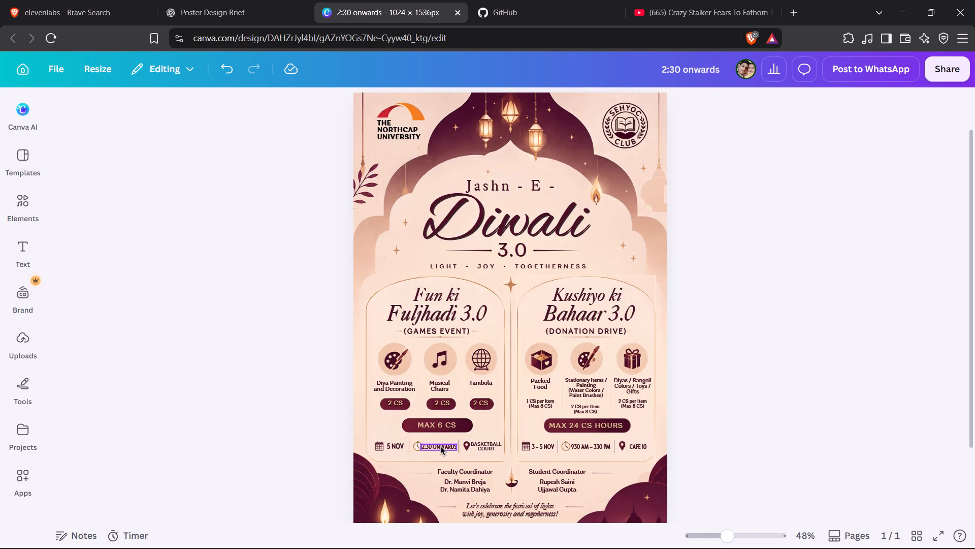
{"action": "left_click", "coordinate": [441, 446]}
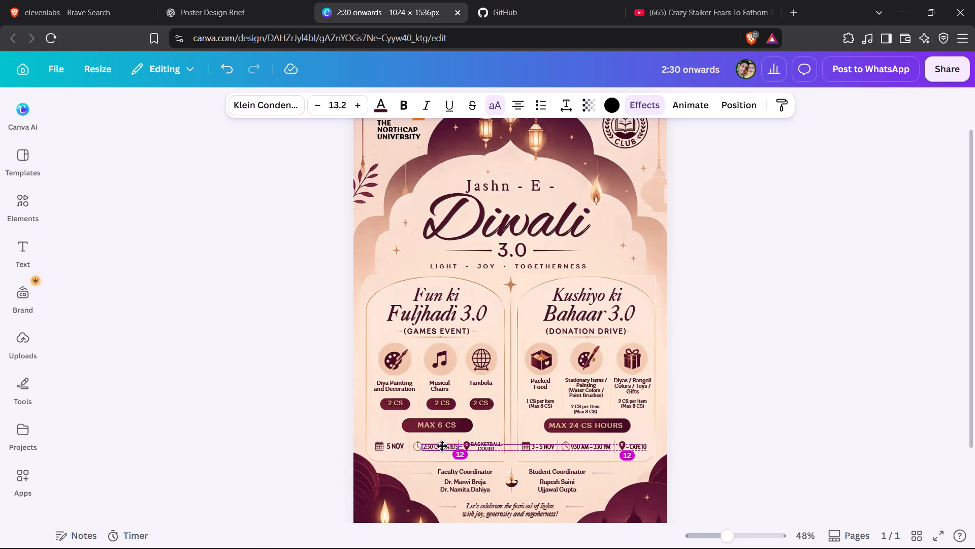
{"action": "left_click", "coordinate": [315, 435]}
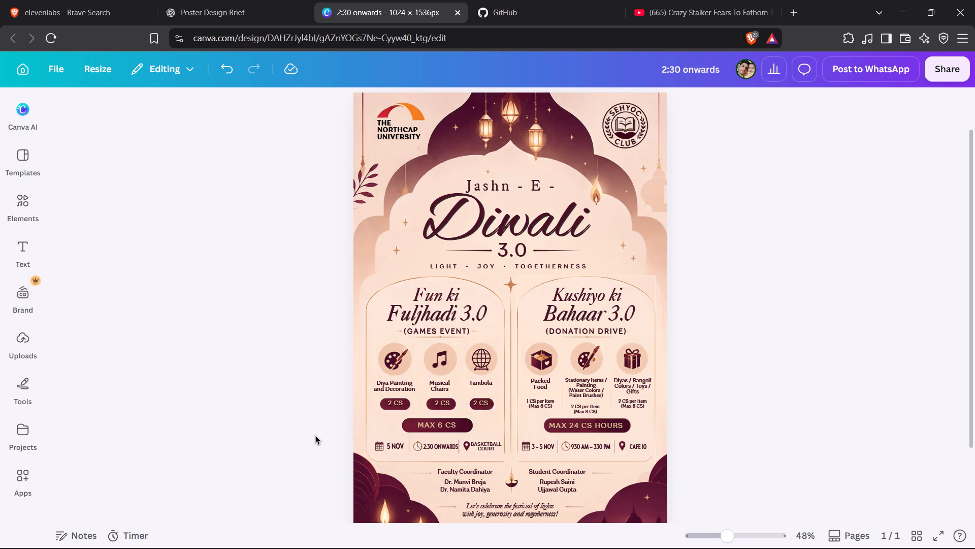
{"action": "left_click", "coordinate": [287, 426]}
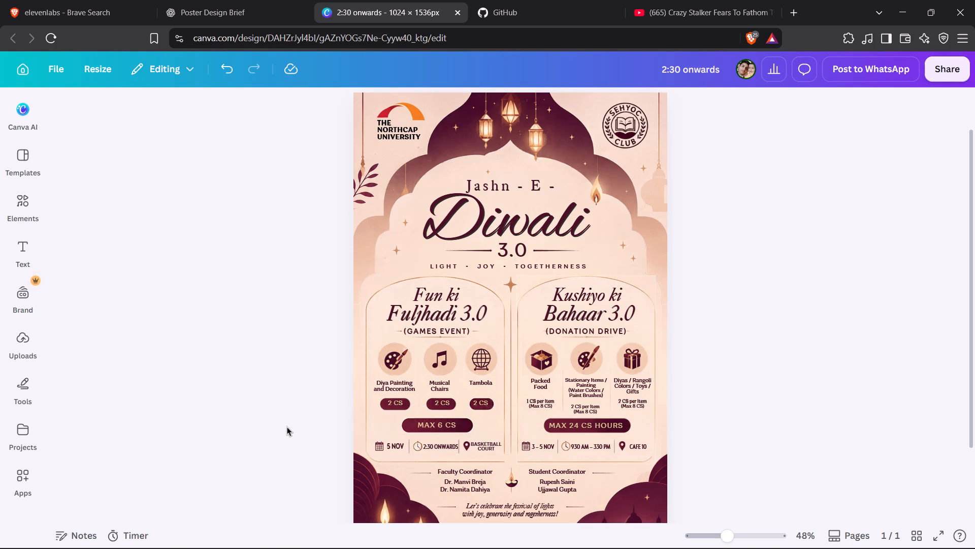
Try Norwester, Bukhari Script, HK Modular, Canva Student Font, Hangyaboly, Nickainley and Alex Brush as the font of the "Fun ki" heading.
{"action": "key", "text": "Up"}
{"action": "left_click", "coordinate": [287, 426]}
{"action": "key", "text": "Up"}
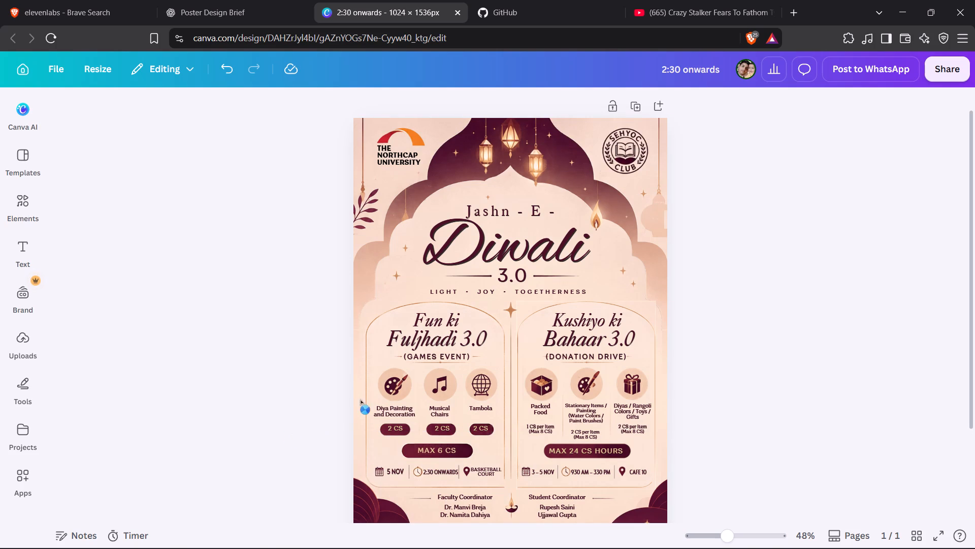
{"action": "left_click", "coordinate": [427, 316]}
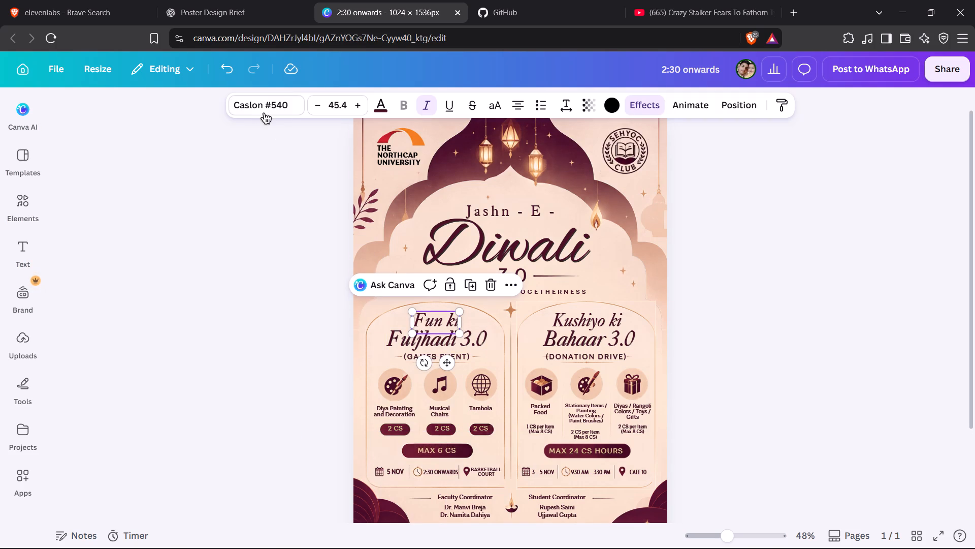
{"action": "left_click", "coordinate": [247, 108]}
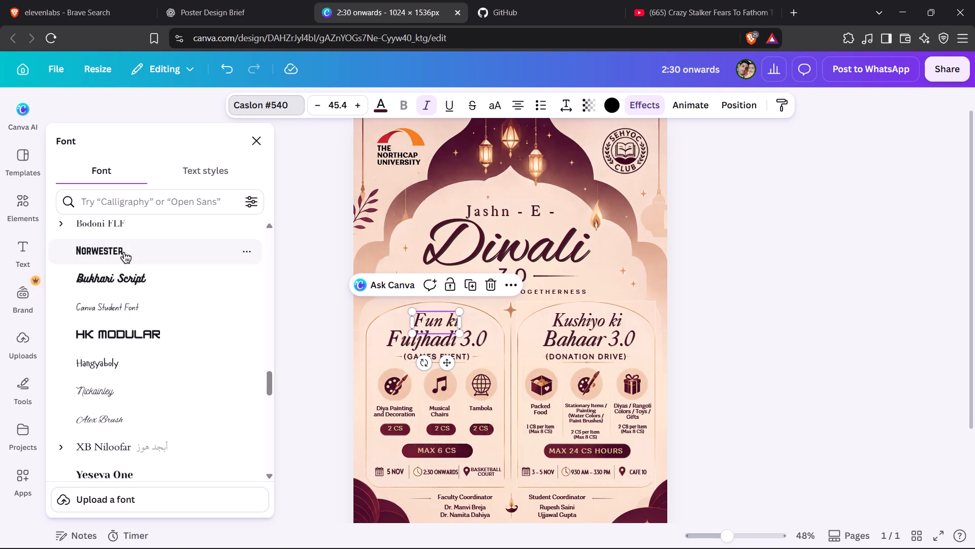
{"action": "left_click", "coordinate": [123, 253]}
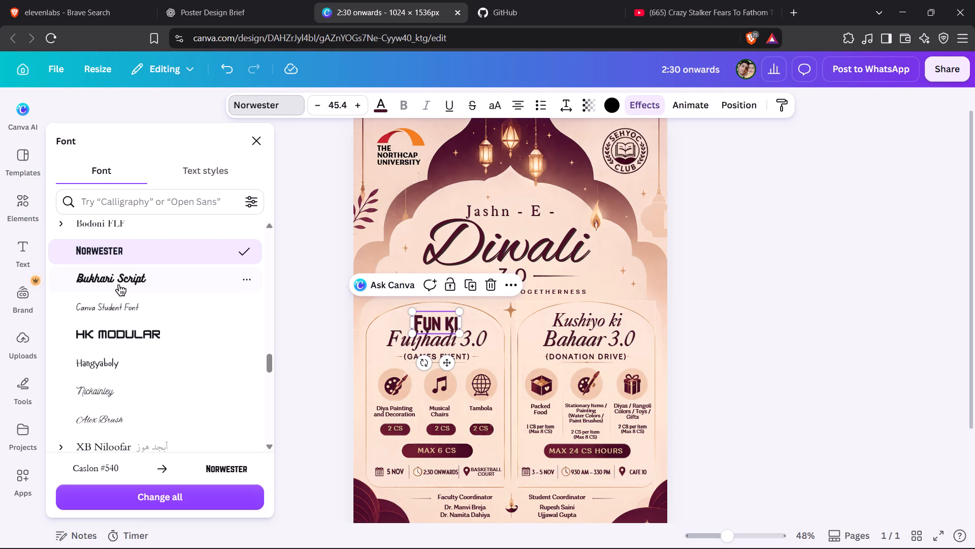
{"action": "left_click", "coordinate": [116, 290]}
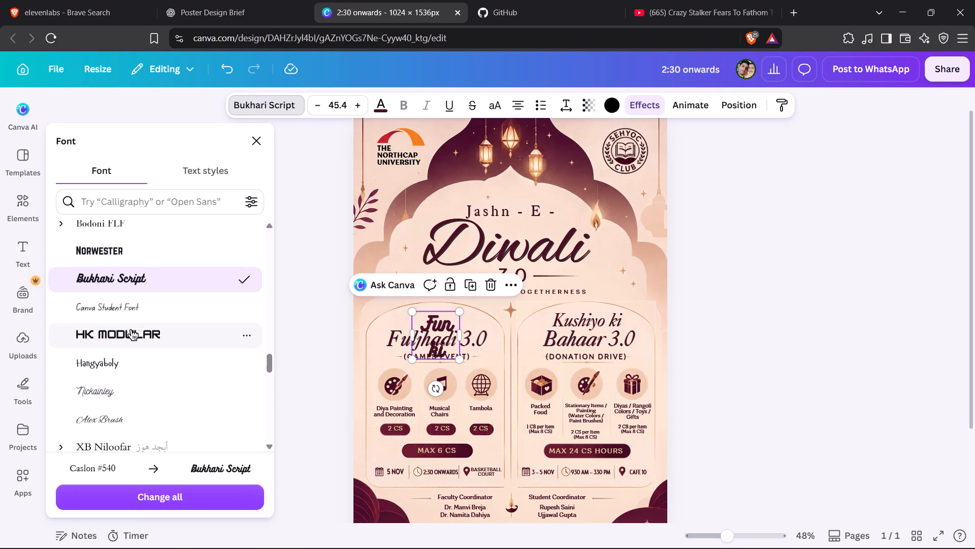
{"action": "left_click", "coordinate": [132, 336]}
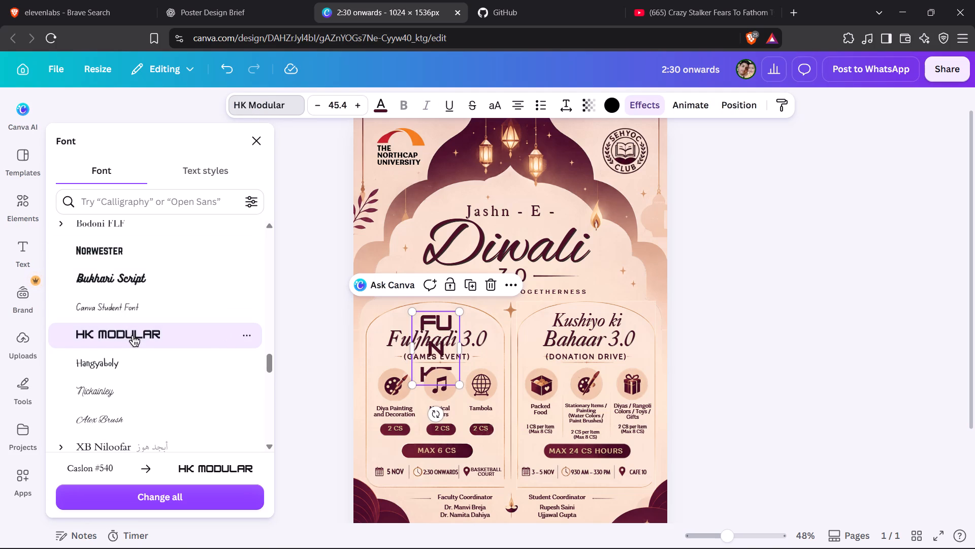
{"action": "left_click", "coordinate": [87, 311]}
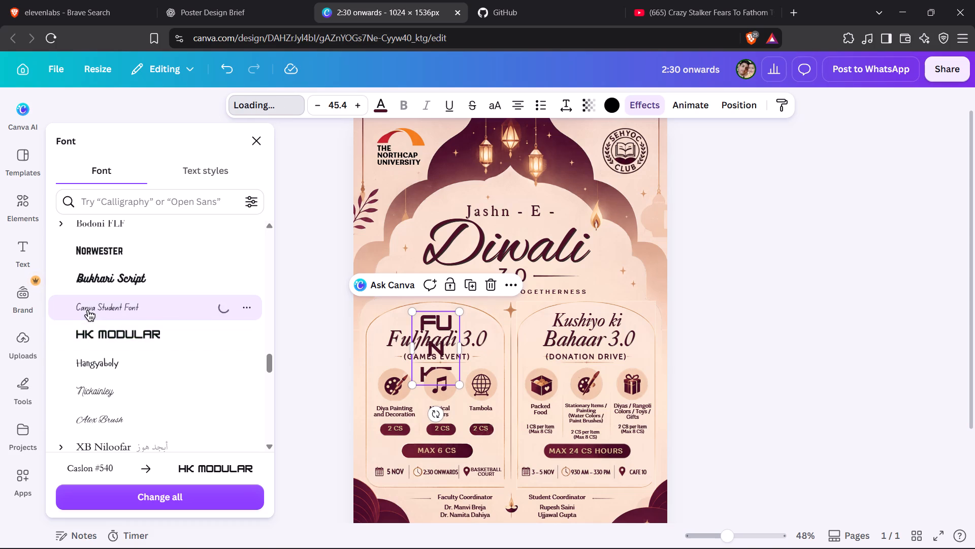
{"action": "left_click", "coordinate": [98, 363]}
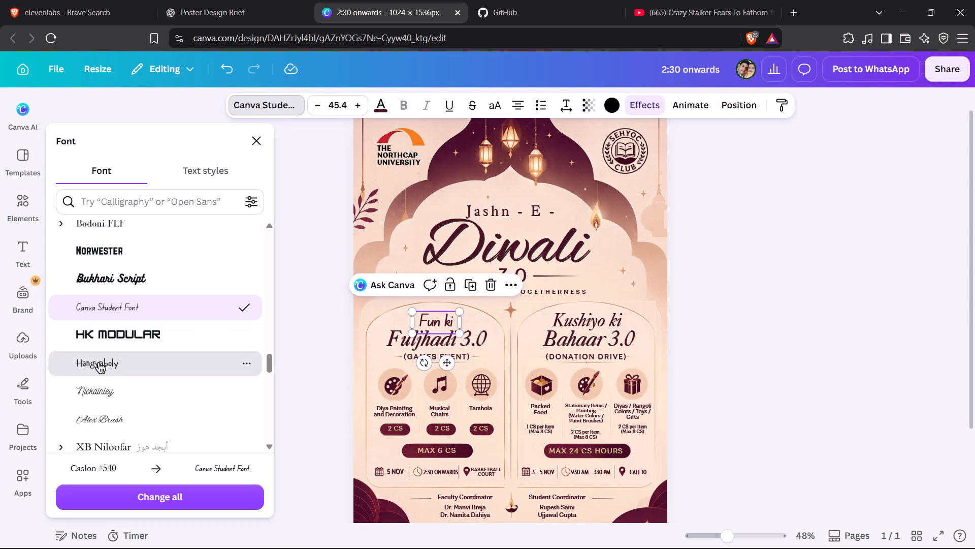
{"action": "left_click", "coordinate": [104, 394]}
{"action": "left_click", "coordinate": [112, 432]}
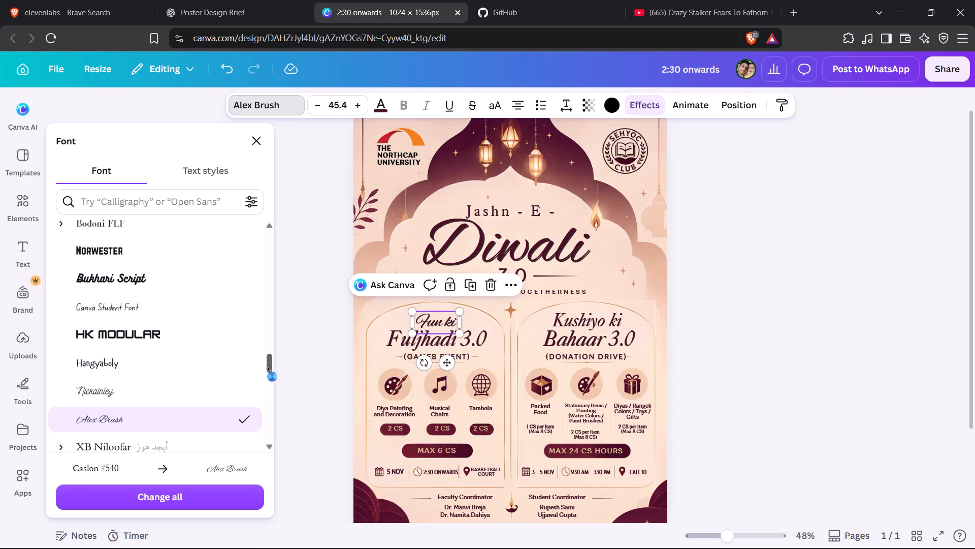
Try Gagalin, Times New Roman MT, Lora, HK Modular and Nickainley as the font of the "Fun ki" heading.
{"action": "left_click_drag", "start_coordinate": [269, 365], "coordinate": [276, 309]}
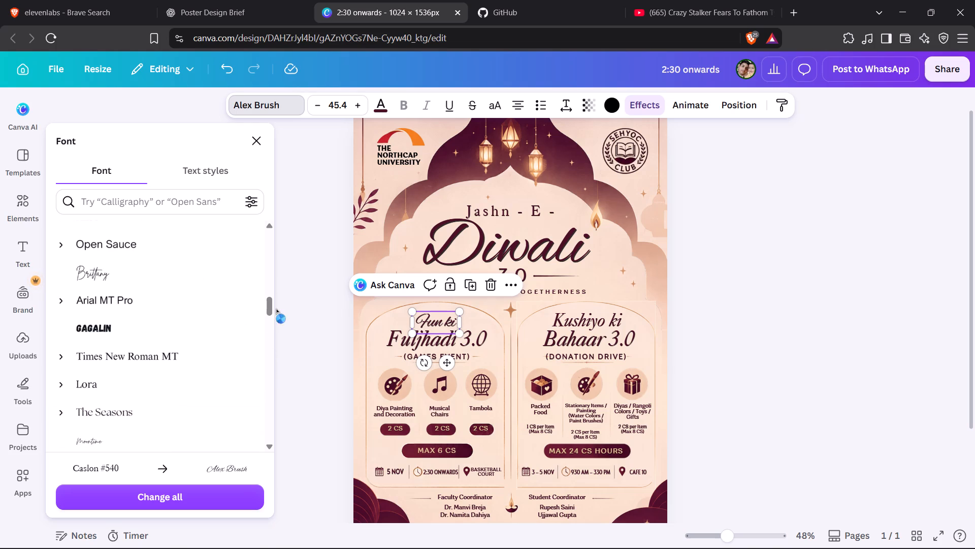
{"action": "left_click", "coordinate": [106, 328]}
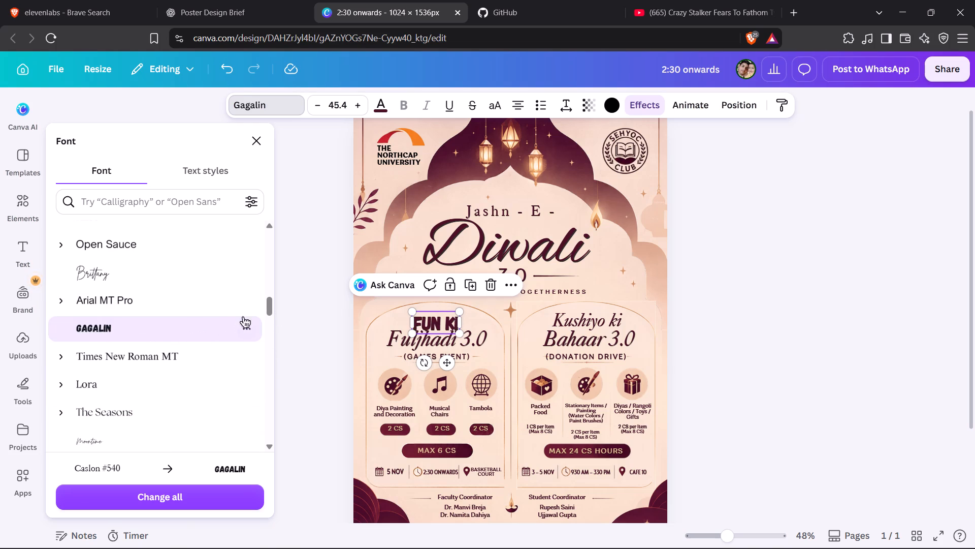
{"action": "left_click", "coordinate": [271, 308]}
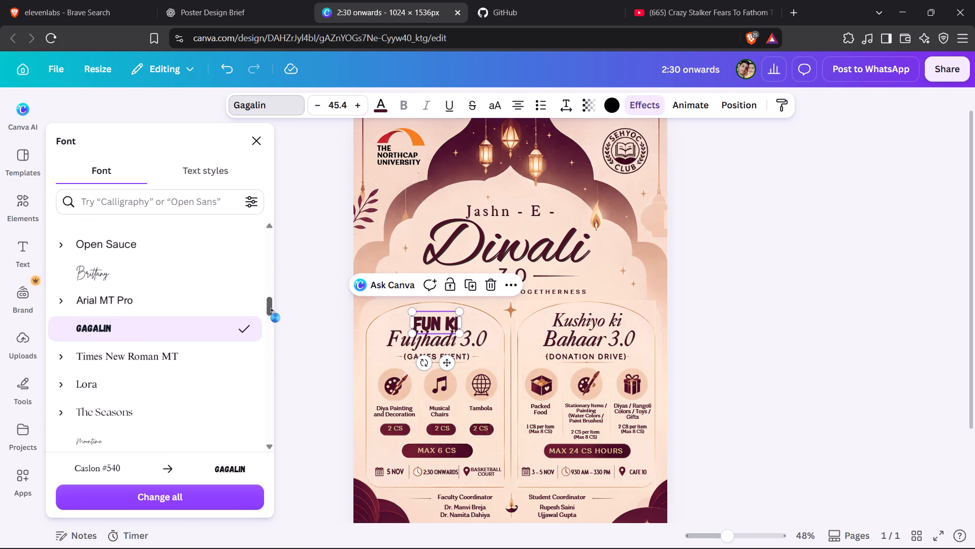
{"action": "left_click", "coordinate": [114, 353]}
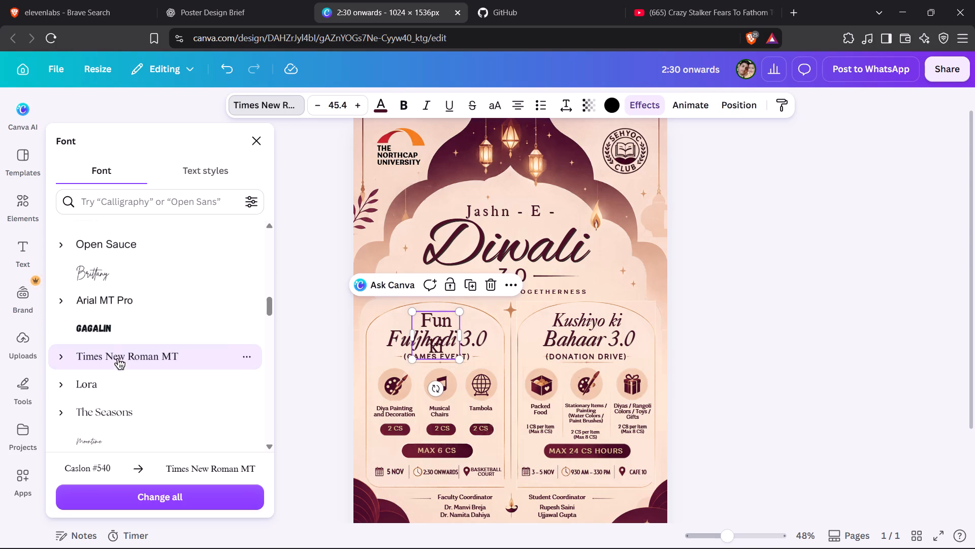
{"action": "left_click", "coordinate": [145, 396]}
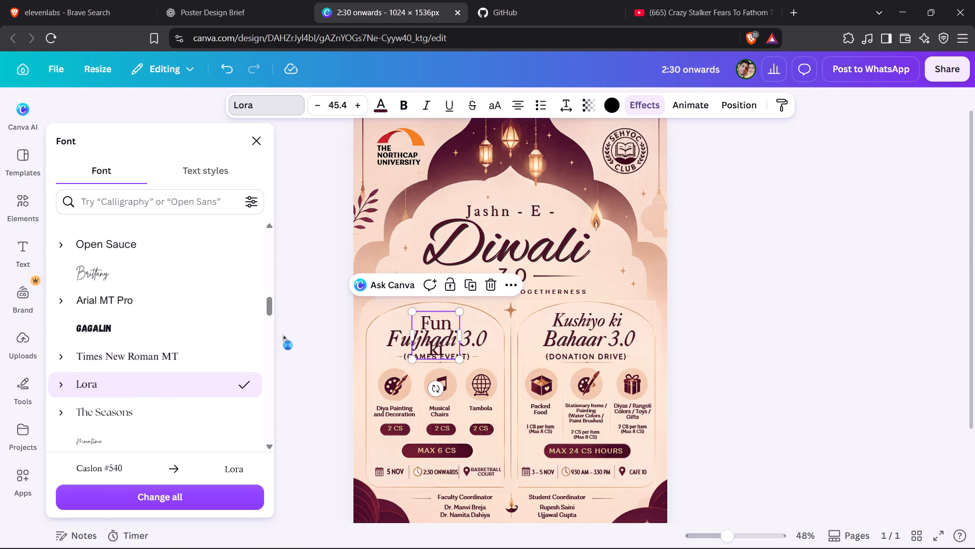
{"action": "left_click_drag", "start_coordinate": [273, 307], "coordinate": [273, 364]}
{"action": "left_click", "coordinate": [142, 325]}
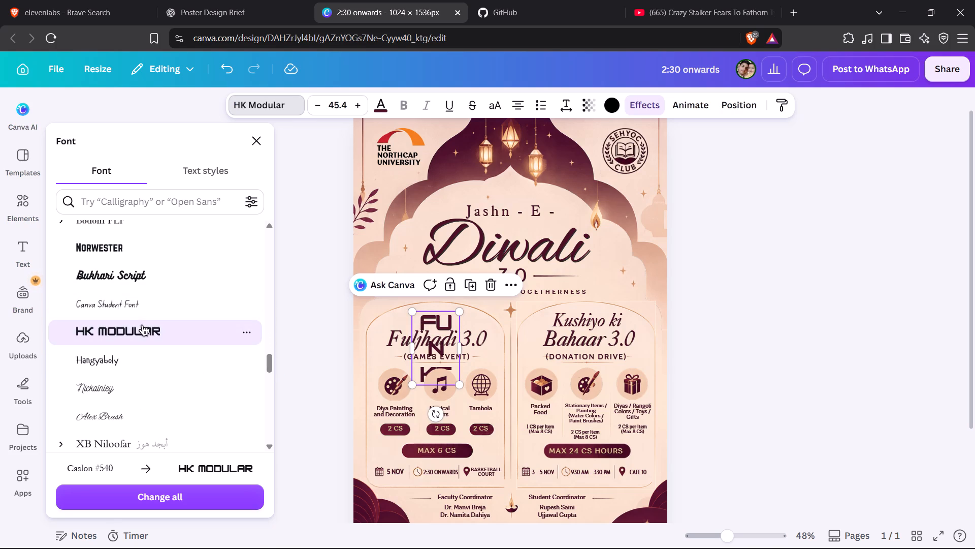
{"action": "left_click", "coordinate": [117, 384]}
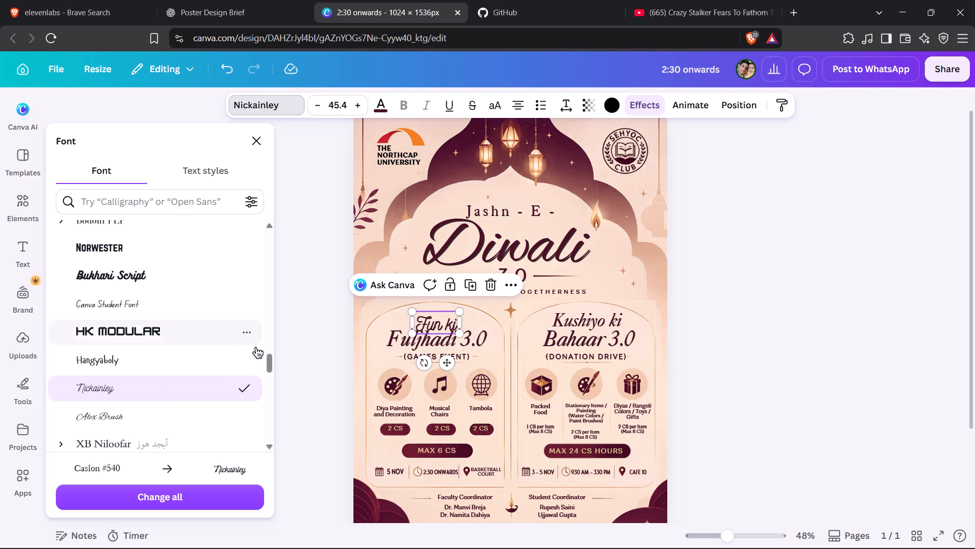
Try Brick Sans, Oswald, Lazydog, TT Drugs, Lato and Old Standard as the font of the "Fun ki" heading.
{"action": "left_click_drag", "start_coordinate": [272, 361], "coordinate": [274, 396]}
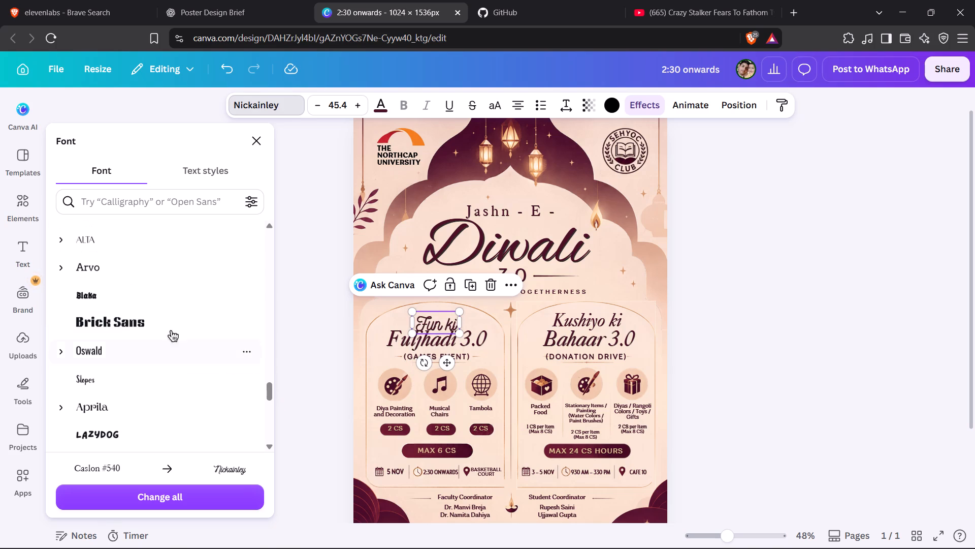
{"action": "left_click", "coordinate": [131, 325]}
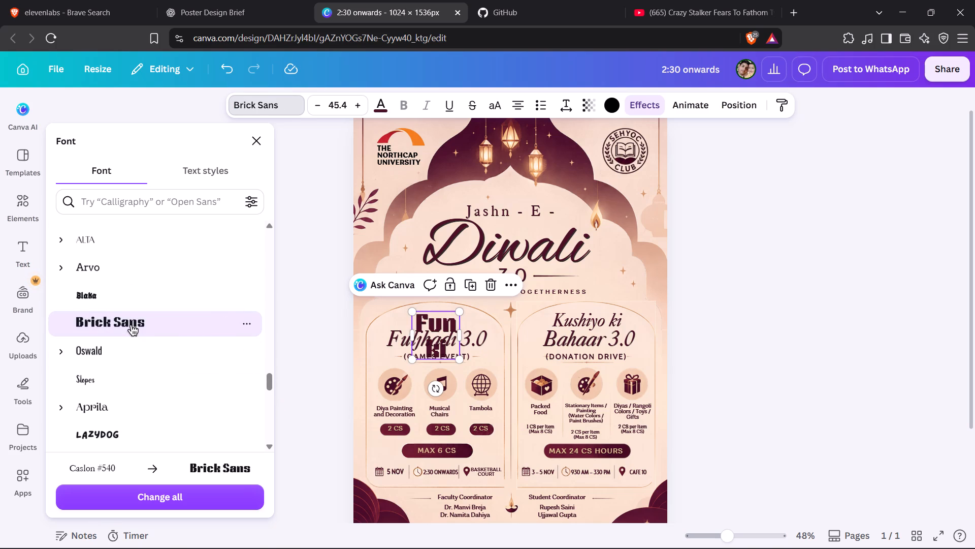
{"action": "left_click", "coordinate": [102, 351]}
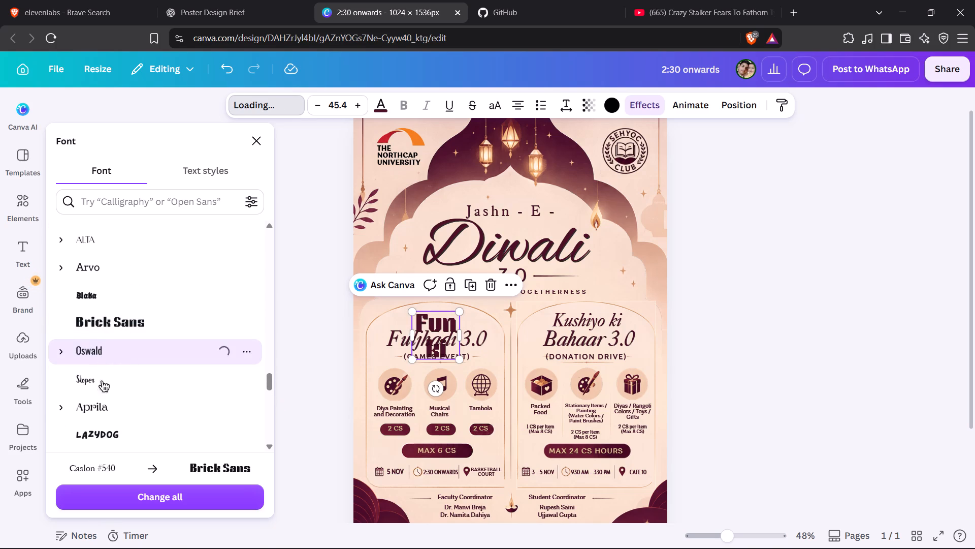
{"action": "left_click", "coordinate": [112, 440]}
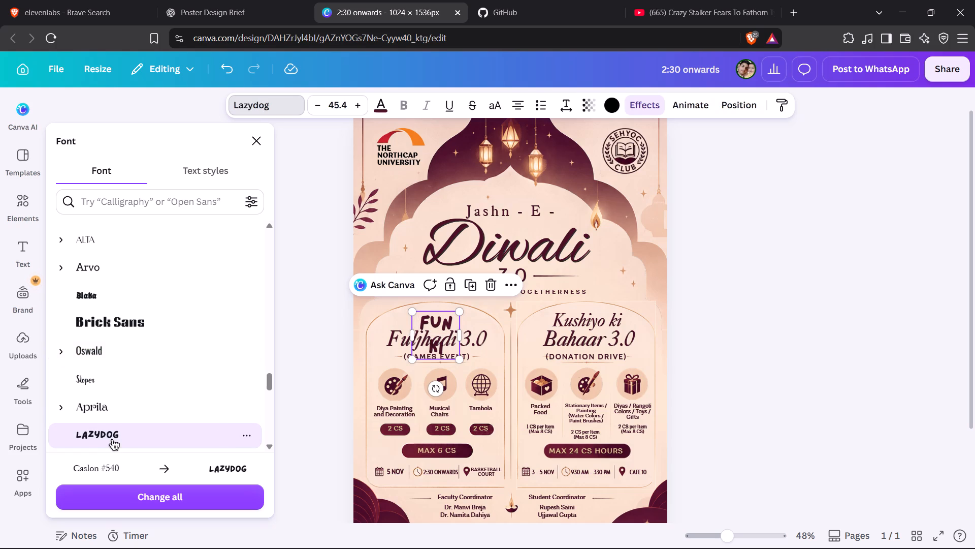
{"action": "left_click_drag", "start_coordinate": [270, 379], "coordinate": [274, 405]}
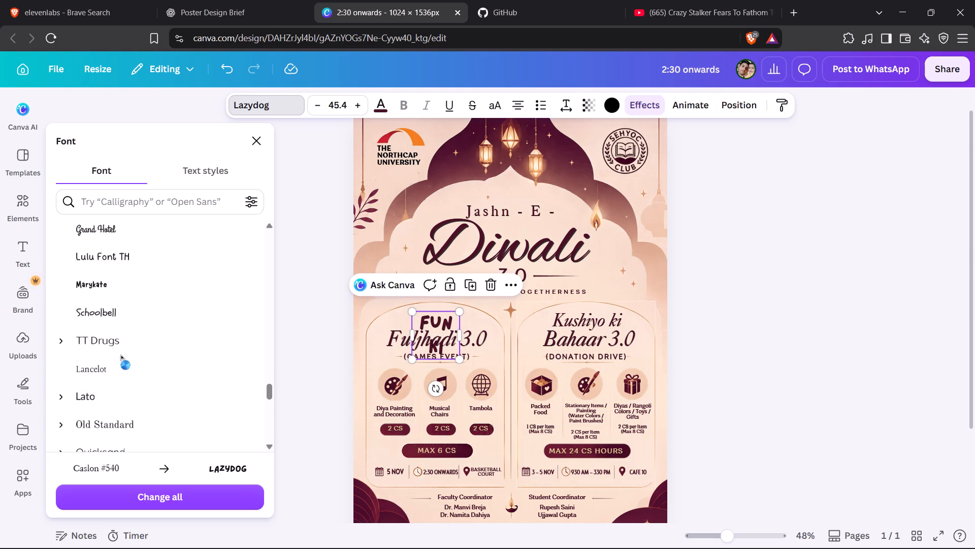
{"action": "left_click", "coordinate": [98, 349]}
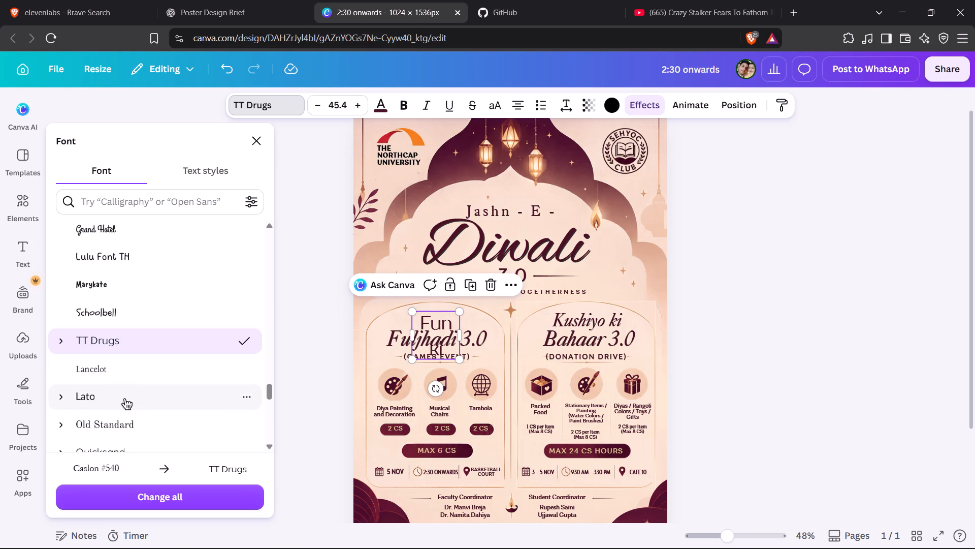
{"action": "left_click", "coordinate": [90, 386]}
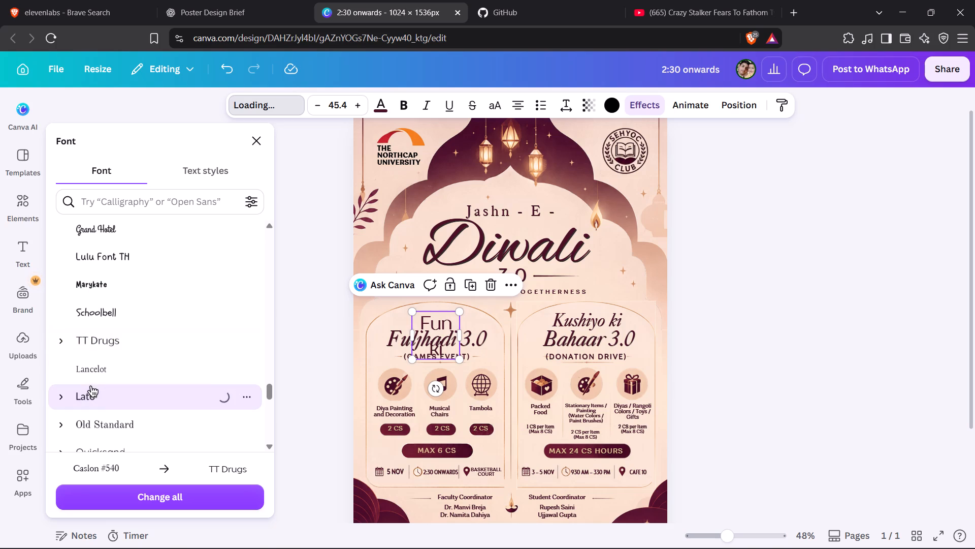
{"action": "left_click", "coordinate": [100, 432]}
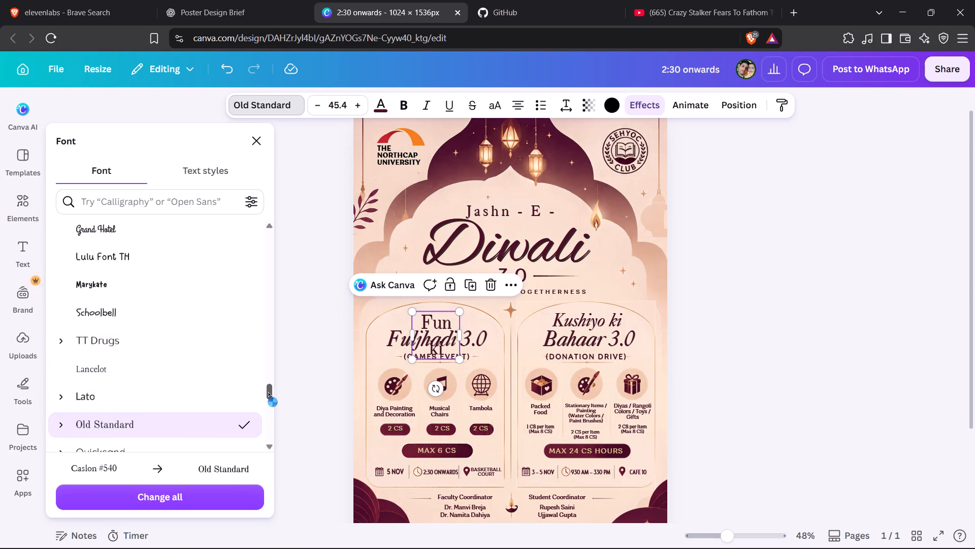
Apply Architype Aubette to the "Fun ki" heading and widen its text box so both words fit on one line.
{"action": "left_click_drag", "start_coordinate": [268, 392], "coordinate": [268, 405]}
{"action": "left_click", "coordinate": [138, 349]}
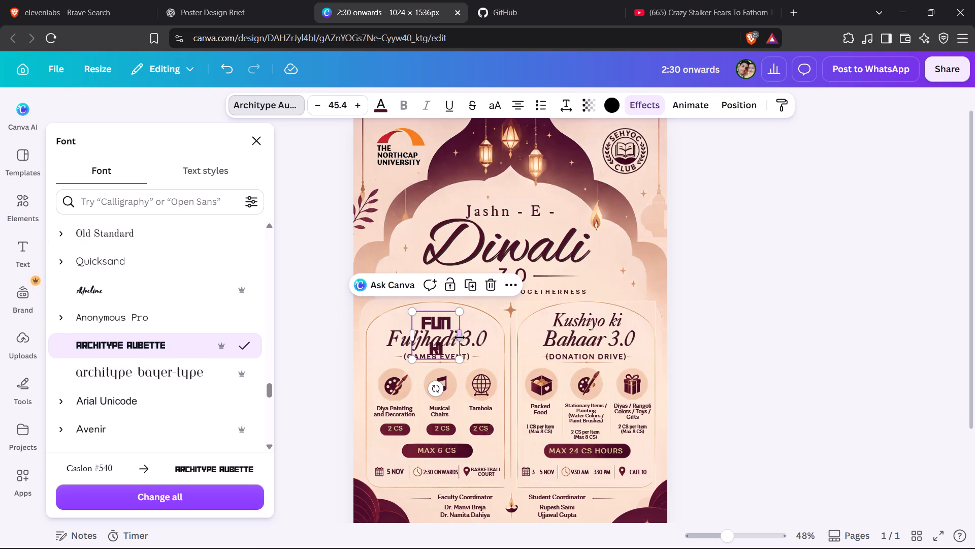
{"action": "left_click_drag", "start_coordinate": [461, 338], "coordinate": [480, 322]}
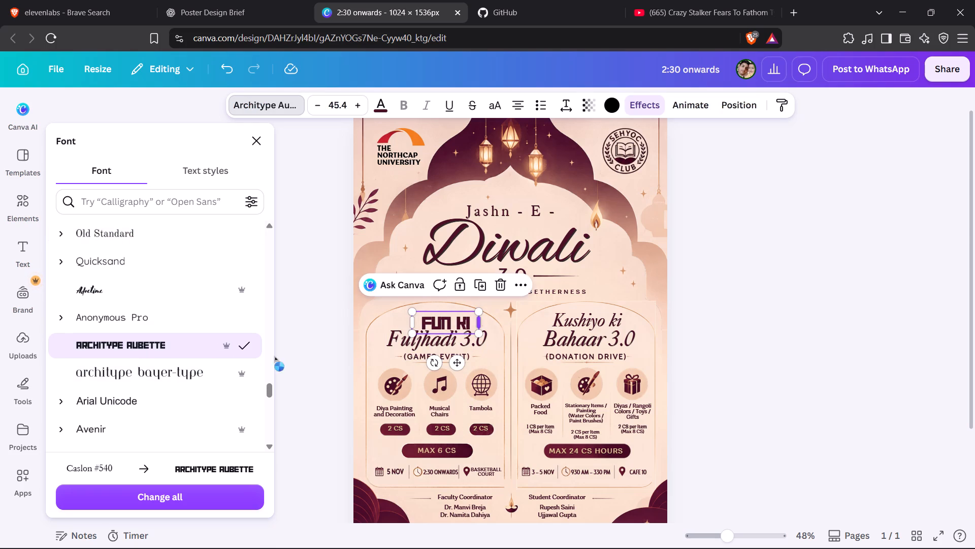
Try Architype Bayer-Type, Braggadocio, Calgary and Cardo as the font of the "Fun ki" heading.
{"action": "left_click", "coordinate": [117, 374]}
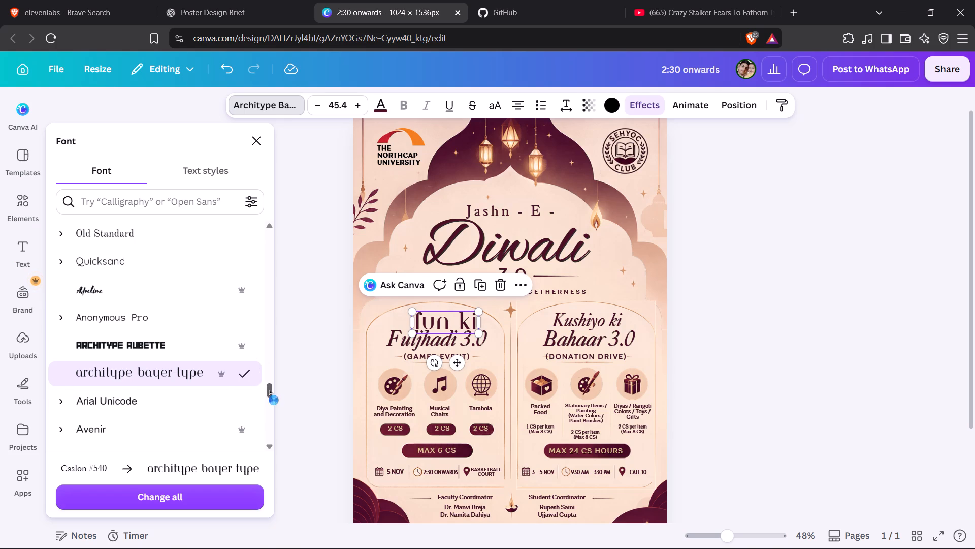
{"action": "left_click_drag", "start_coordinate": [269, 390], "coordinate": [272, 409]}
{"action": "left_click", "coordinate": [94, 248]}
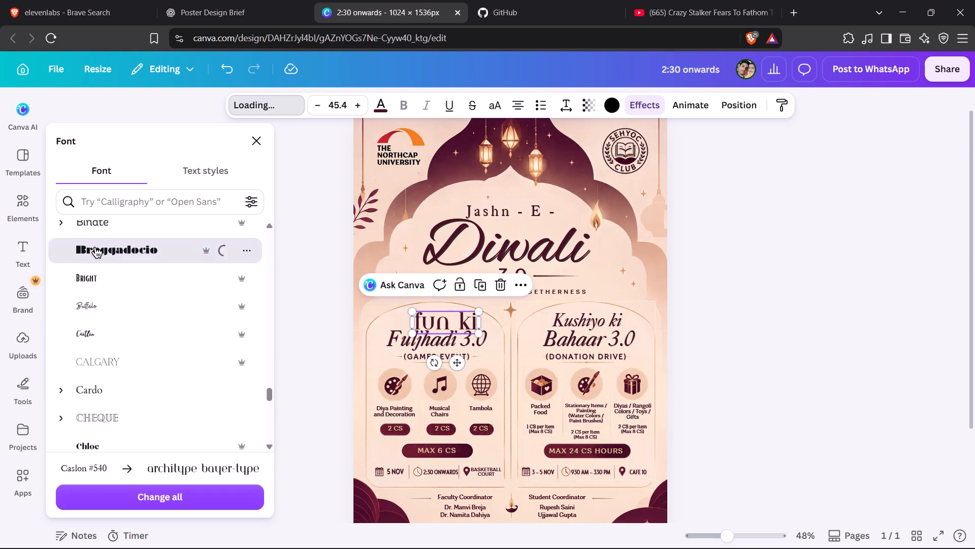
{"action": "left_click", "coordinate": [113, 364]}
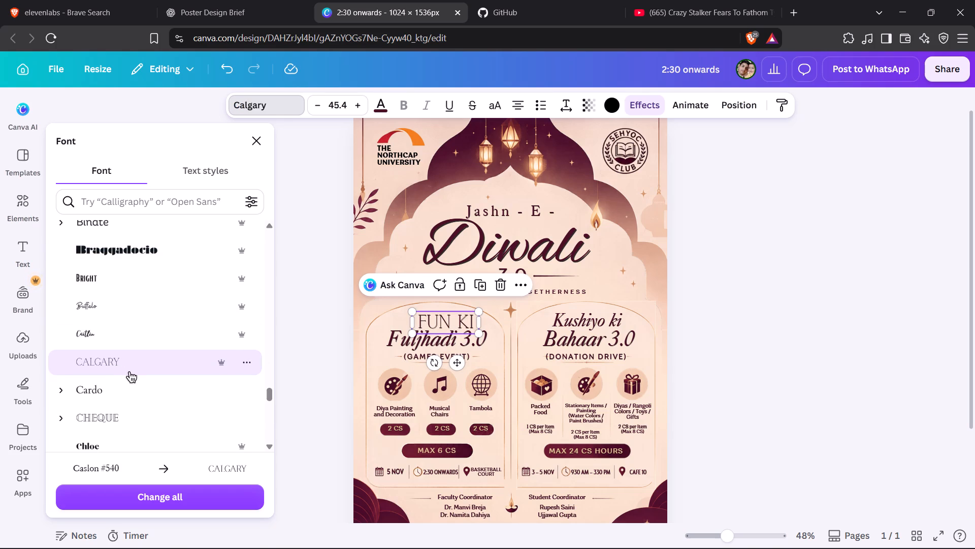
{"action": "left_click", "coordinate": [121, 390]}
Set the "Fun ki" heading in the Cheque font and shift it slightly to sit better above "Fuljhadi 3.0".
{"action": "left_click", "coordinate": [121, 421]}
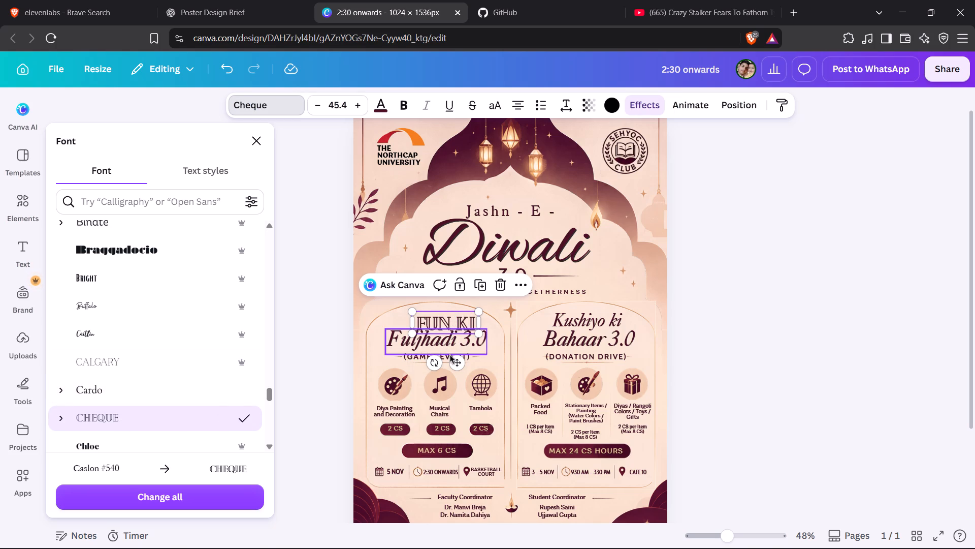
{"action": "left_click_drag", "start_coordinate": [456, 361], "coordinate": [451, 358]}
Set the "Fuljhadi 3.0" heading in Cheque, widen its text box to fit one line, and centre it under "Fun ki".
{"action": "left_click", "coordinate": [407, 346]}
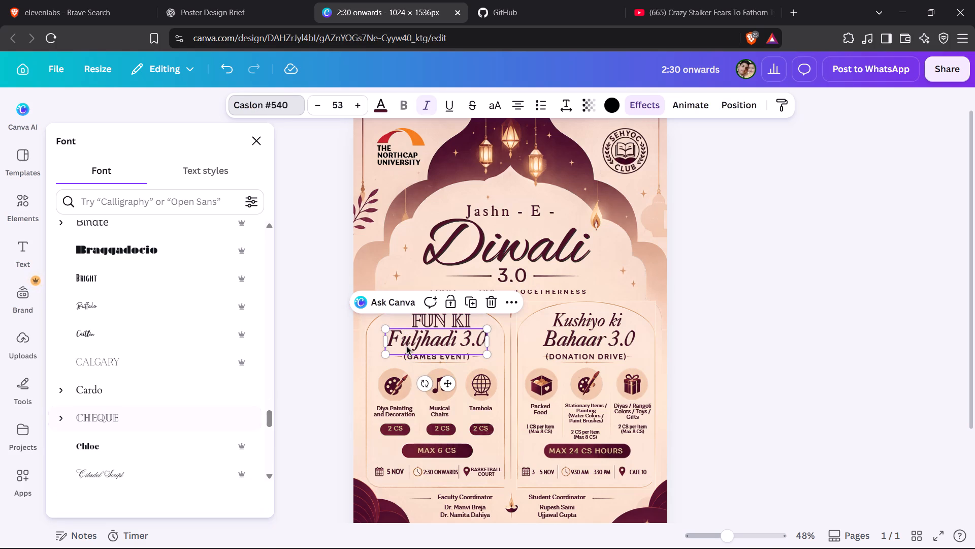
{"action": "left_click", "coordinate": [188, 420]}
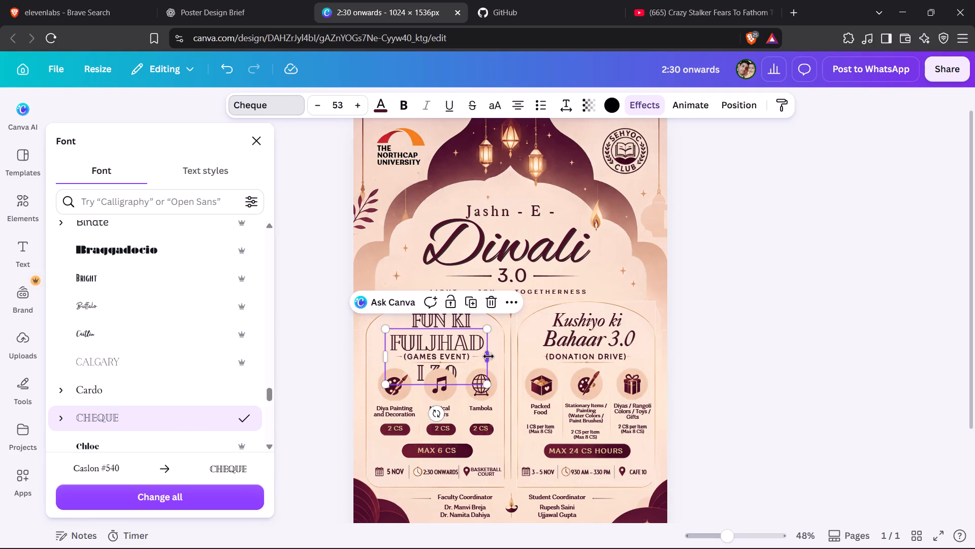
{"action": "left_click_drag", "start_coordinate": [489, 356], "coordinate": [538, 330]}
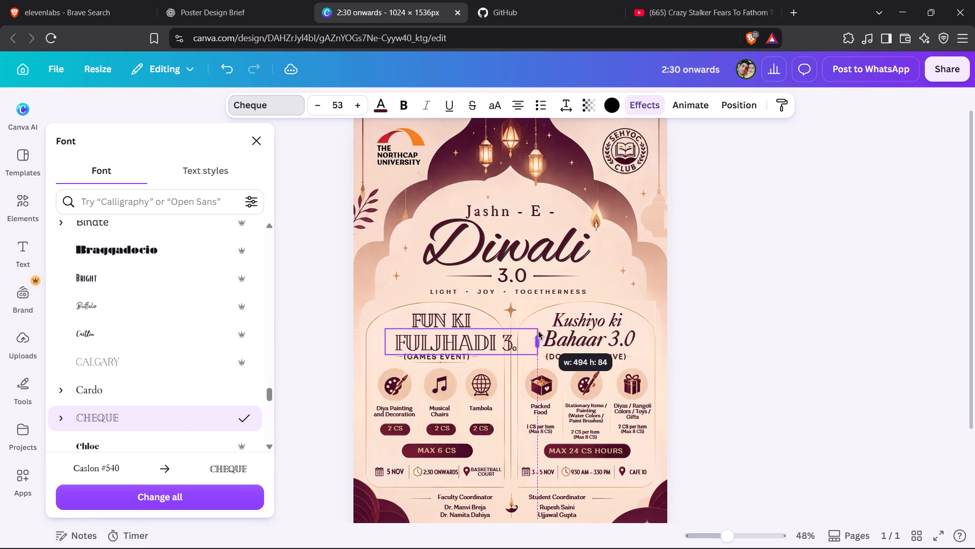
{"action": "left_click_drag", "start_coordinate": [538, 330], "coordinate": [550, 329]}
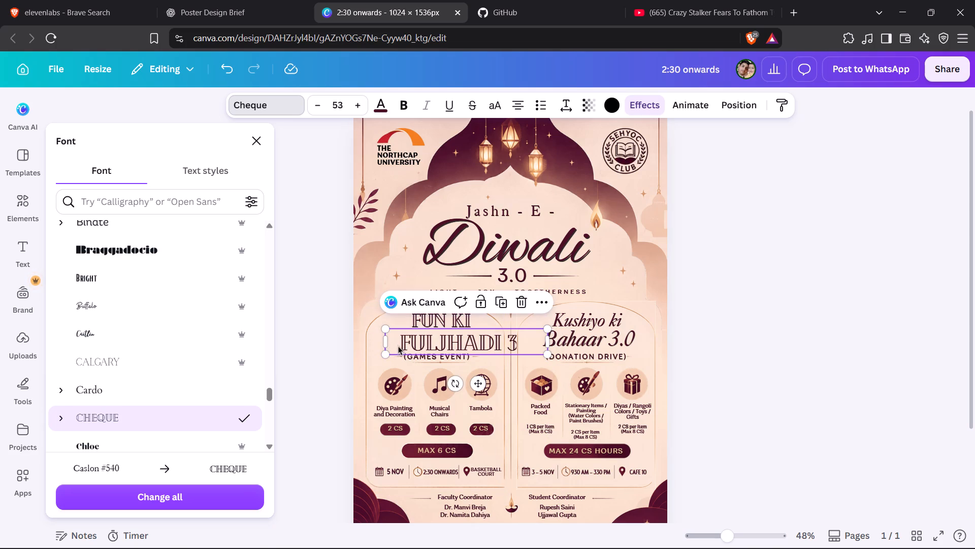
{"action": "left_click_drag", "start_coordinate": [396, 344], "coordinate": [365, 344]}
{"action": "left_click", "coordinate": [317, 333]}
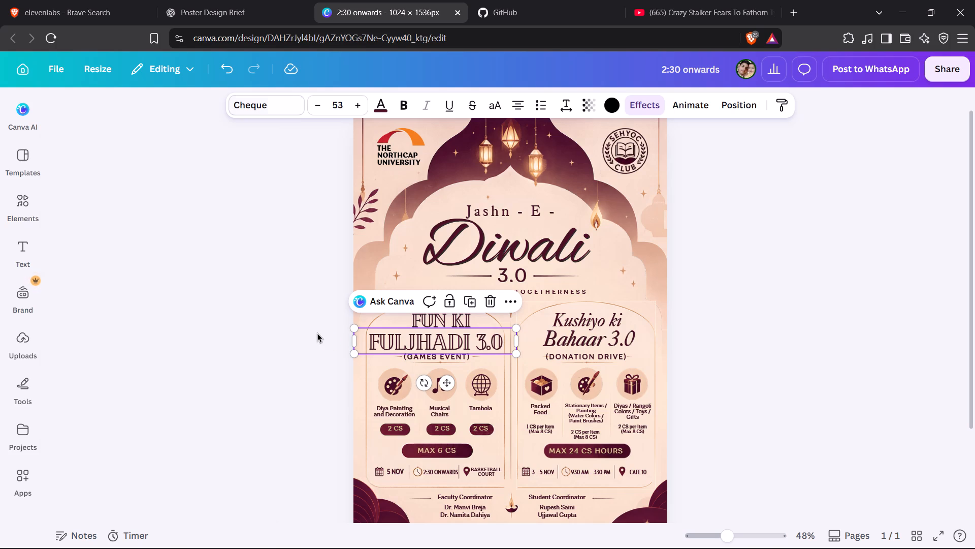
{"action": "left_click", "coordinate": [317, 333]}
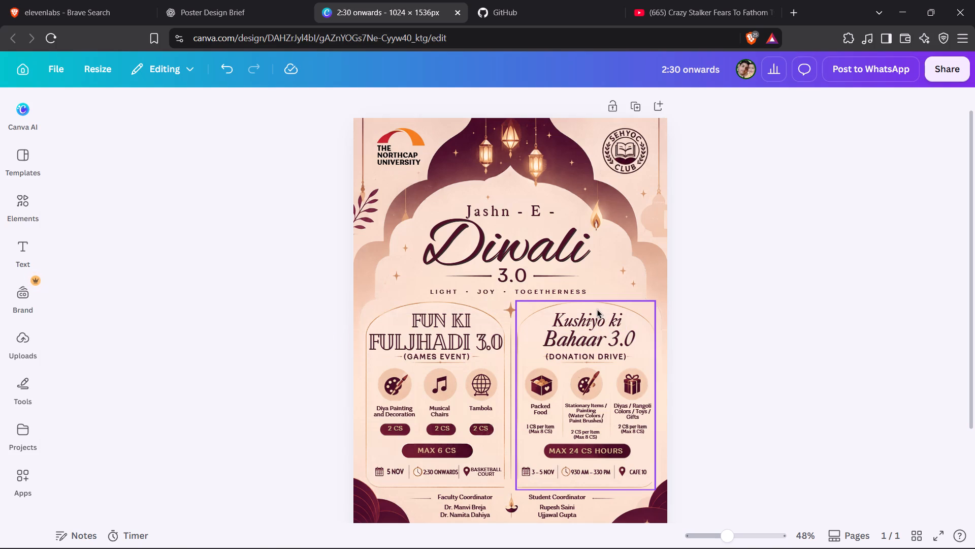
Set the "Kushiyo ki" heading in Cheque, widen its text box to one line, and centre it above "Bahaar 3.0".
{"action": "left_click", "coordinate": [597, 315]}
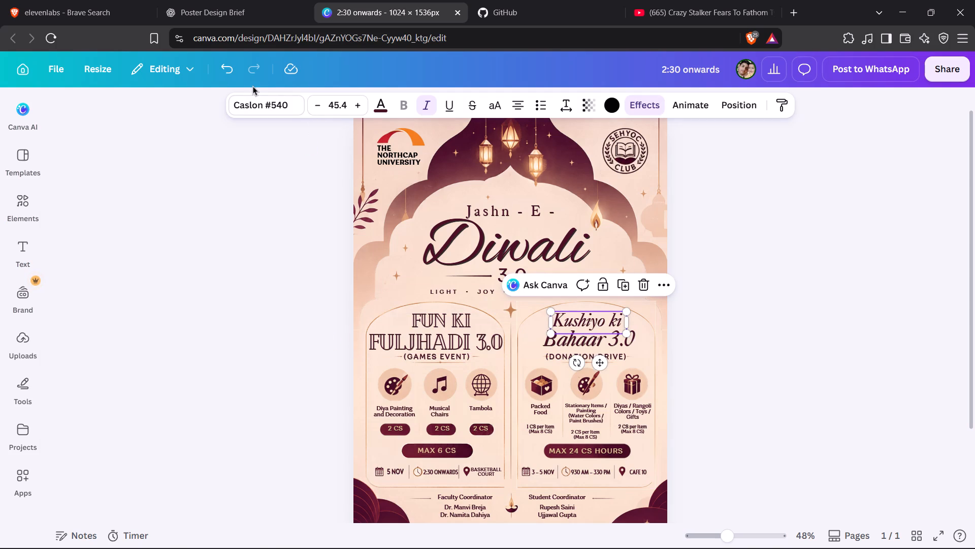
{"action": "left_click", "coordinate": [255, 103]}
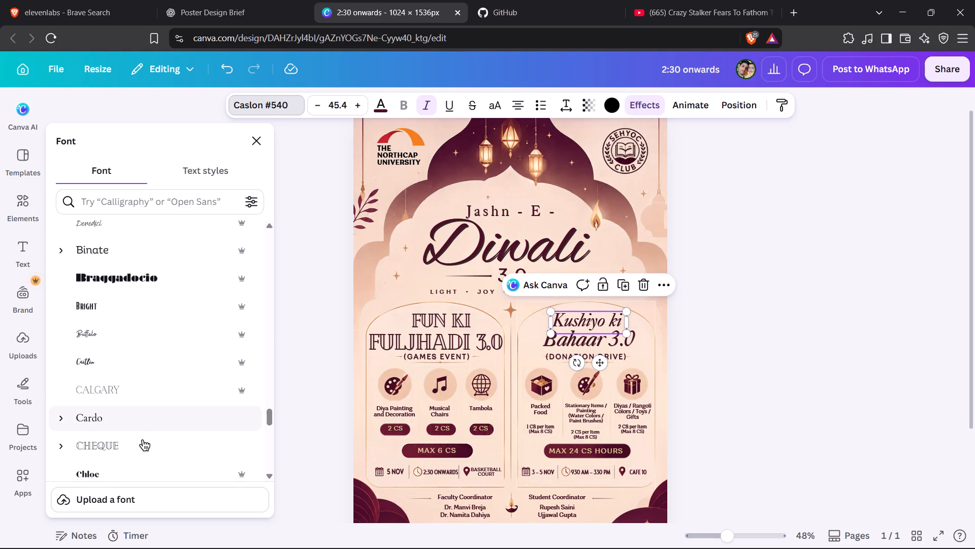
{"action": "left_click", "coordinate": [139, 450]}
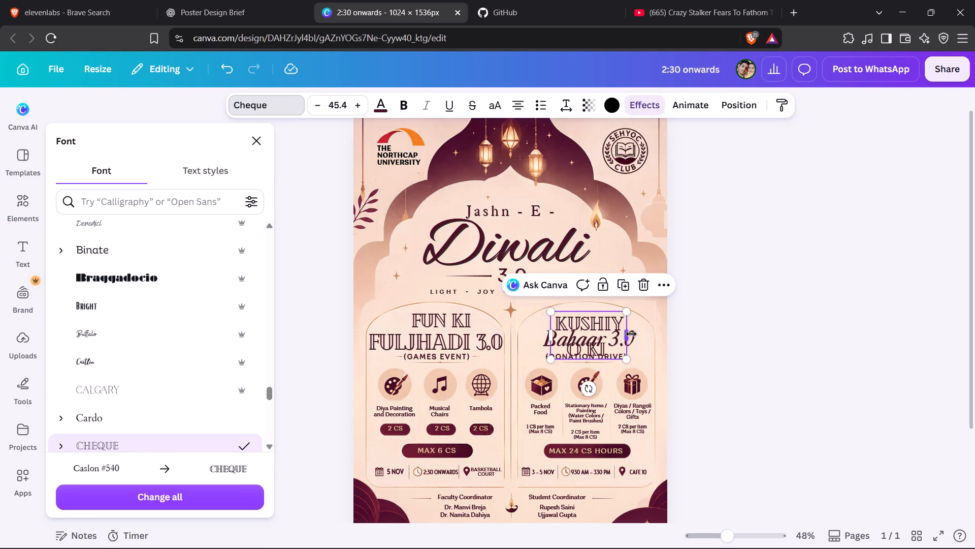
{"action": "left_click_drag", "start_coordinate": [631, 334], "coordinate": [671, 314]}
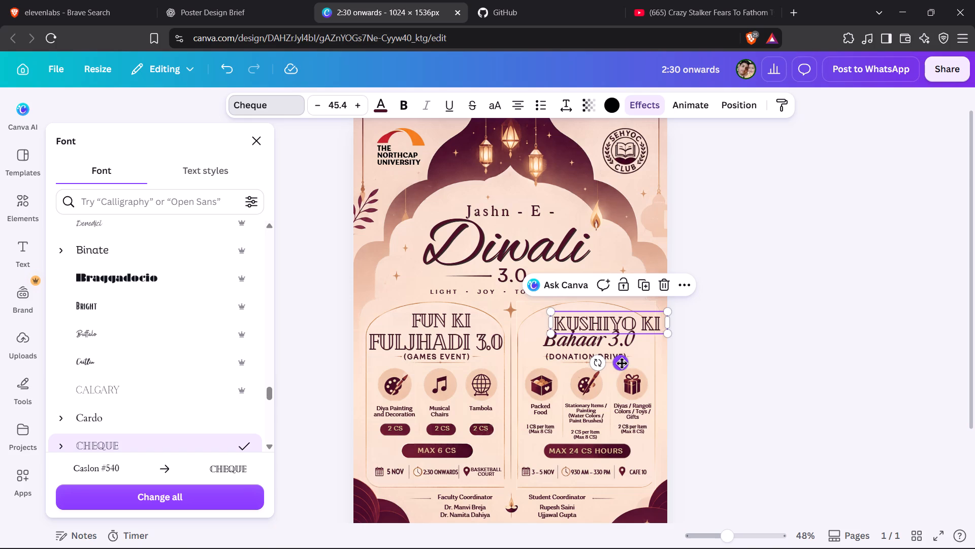
{"action": "left_click_drag", "start_coordinate": [622, 363], "coordinate": [596, 363]}
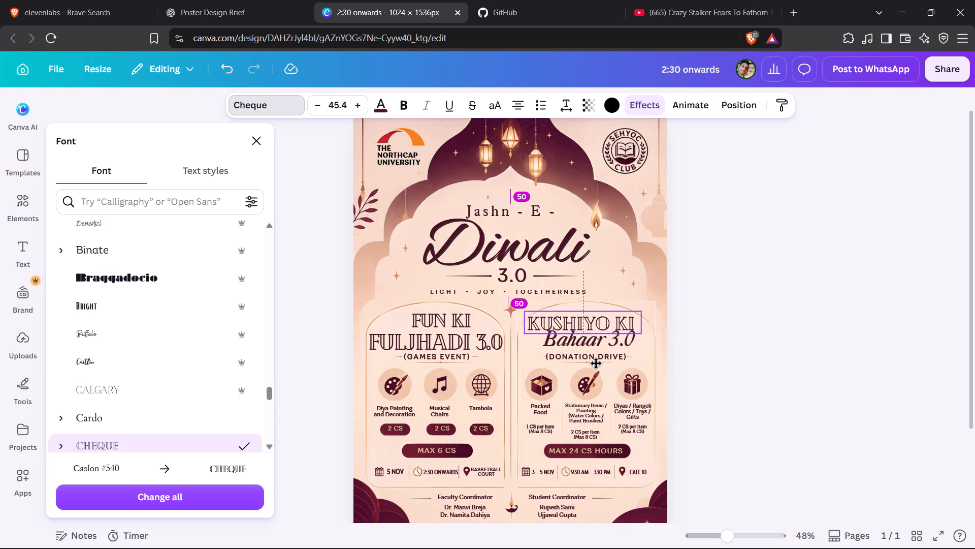
{"action": "left_click_drag", "start_coordinate": [596, 363], "coordinate": [600, 363]}
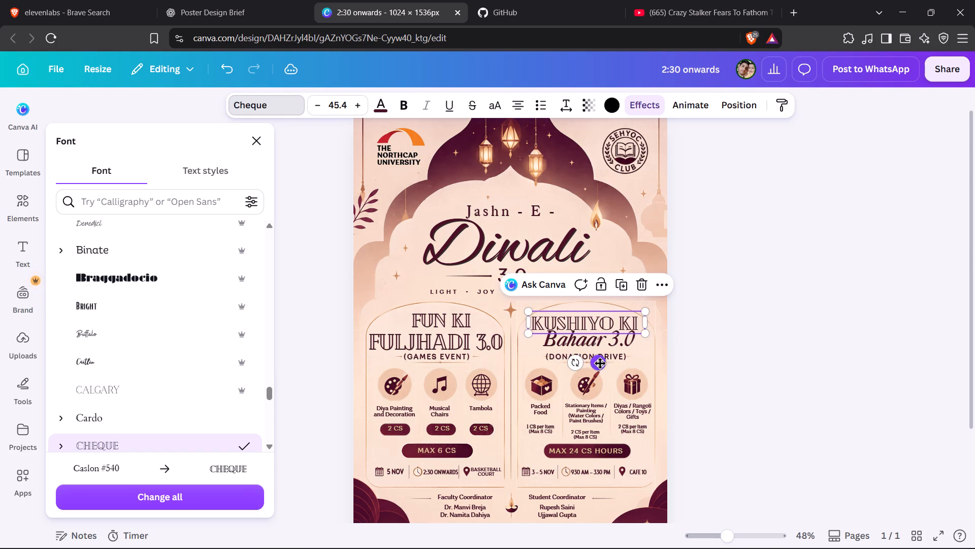
Set the "Bahaar 3.0" heading in Cheque, widen its text box to one line, and centre it under "Kushiyo ki".
{"action": "left_click", "coordinate": [581, 345]}
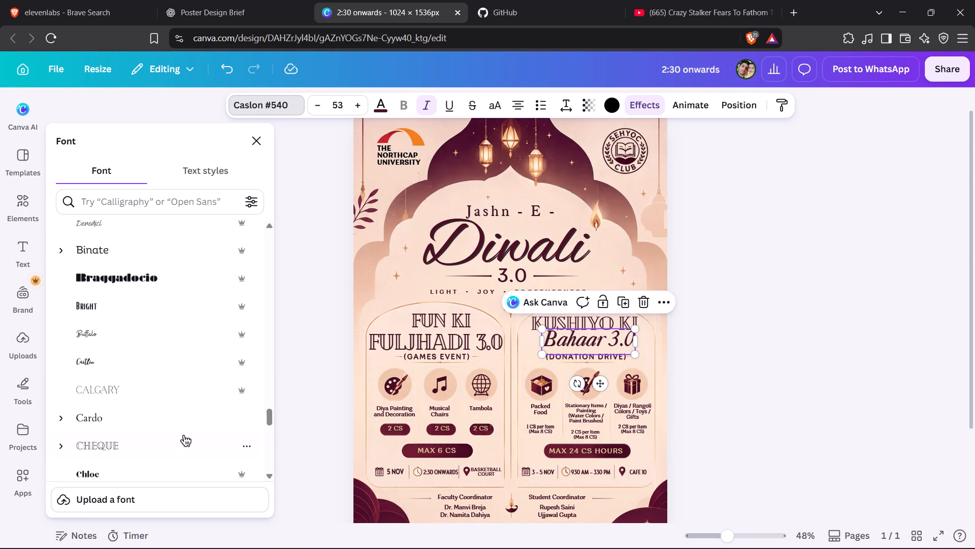
{"action": "left_click", "coordinate": [163, 439]}
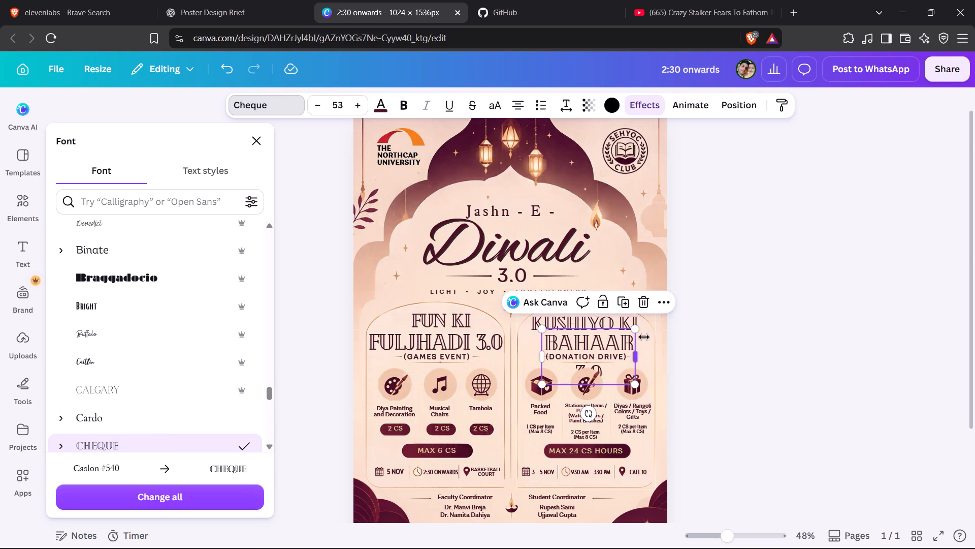
{"action": "left_click", "coordinate": [634, 354]}
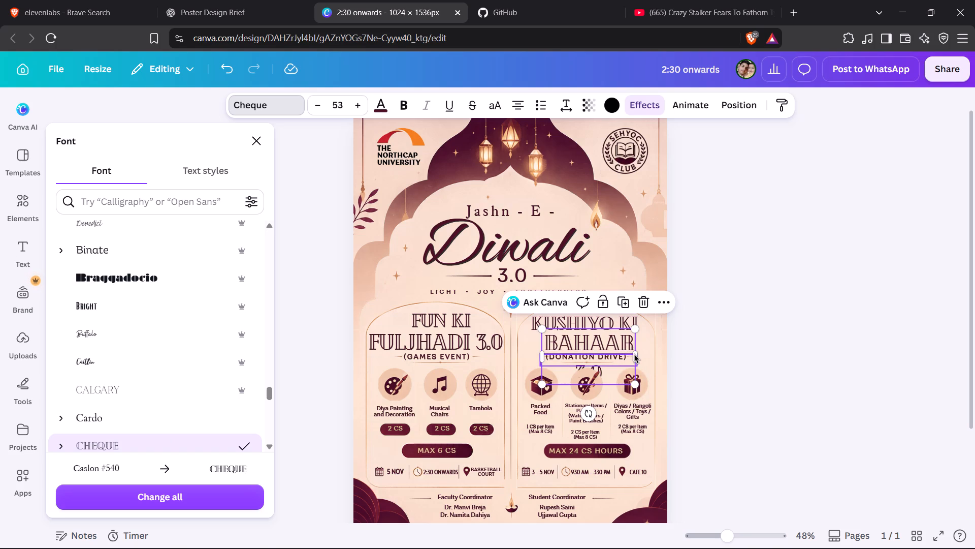
{"action": "left_click", "coordinate": [620, 345]}
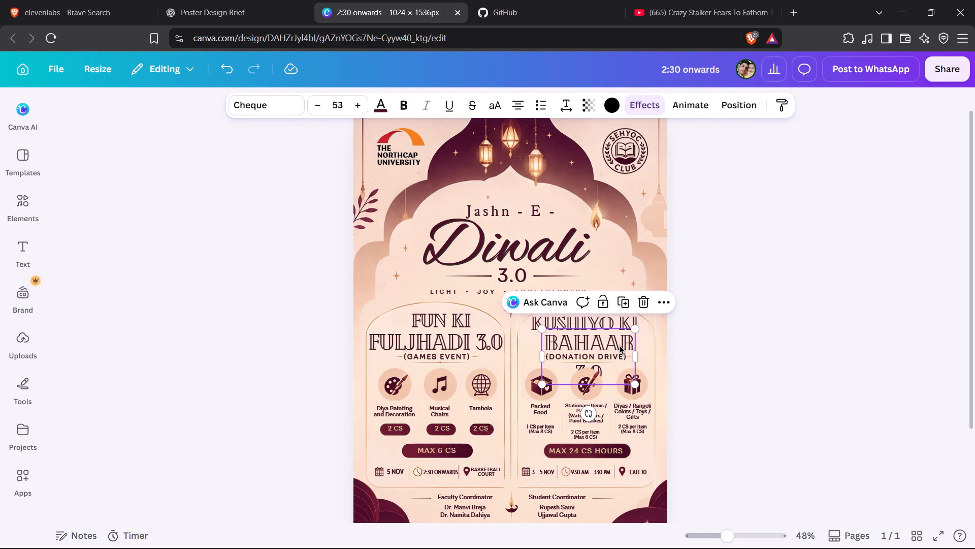
{"action": "left_click_drag", "start_coordinate": [637, 358], "coordinate": [686, 335]}
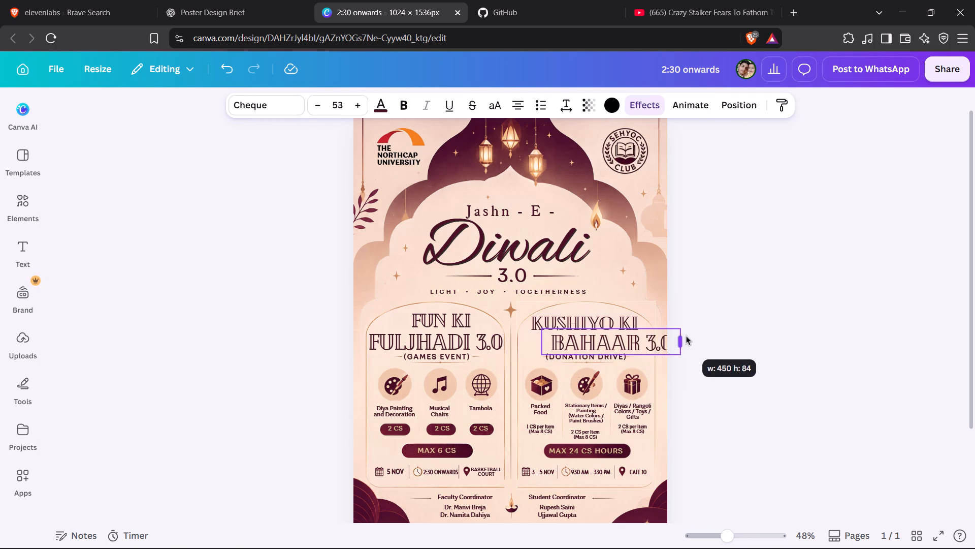
{"action": "left_click_drag", "start_coordinate": [686, 335], "coordinate": [666, 334]}
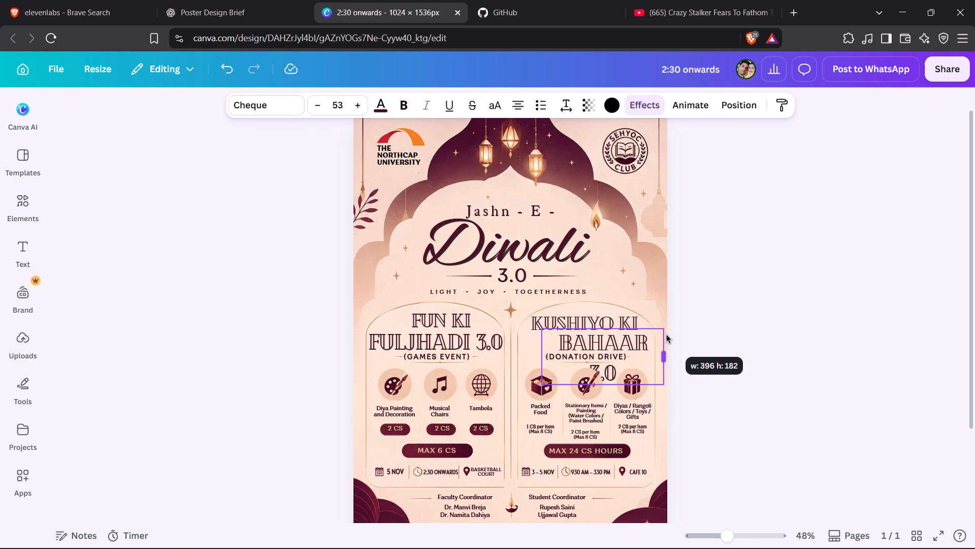
{"action": "left_click_drag", "start_coordinate": [666, 334], "coordinate": [670, 331]}
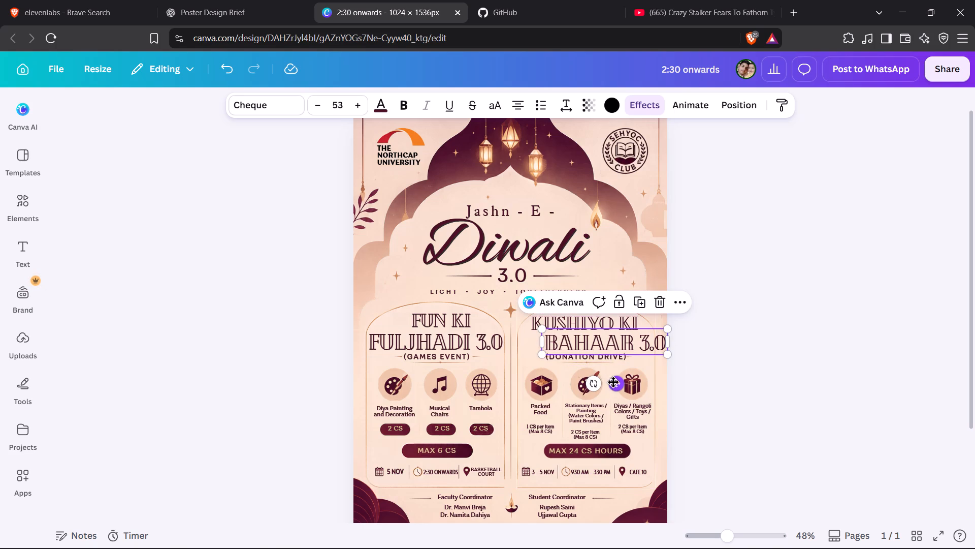
{"action": "left_click_drag", "start_coordinate": [614, 383], "coordinate": [590, 382]}
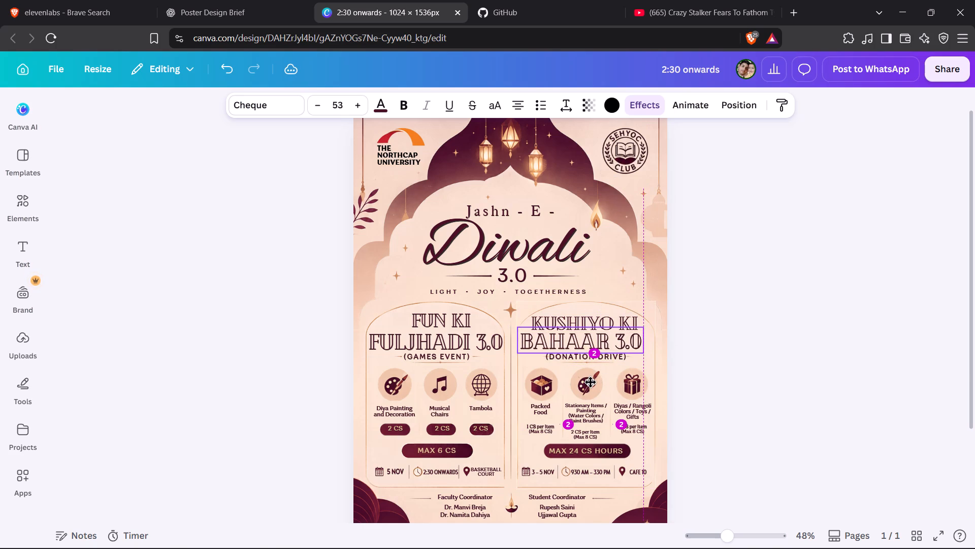
{"action": "left_click_drag", "start_coordinate": [590, 382], "coordinate": [593, 381]}
{"action": "left_click", "coordinate": [263, 436]}
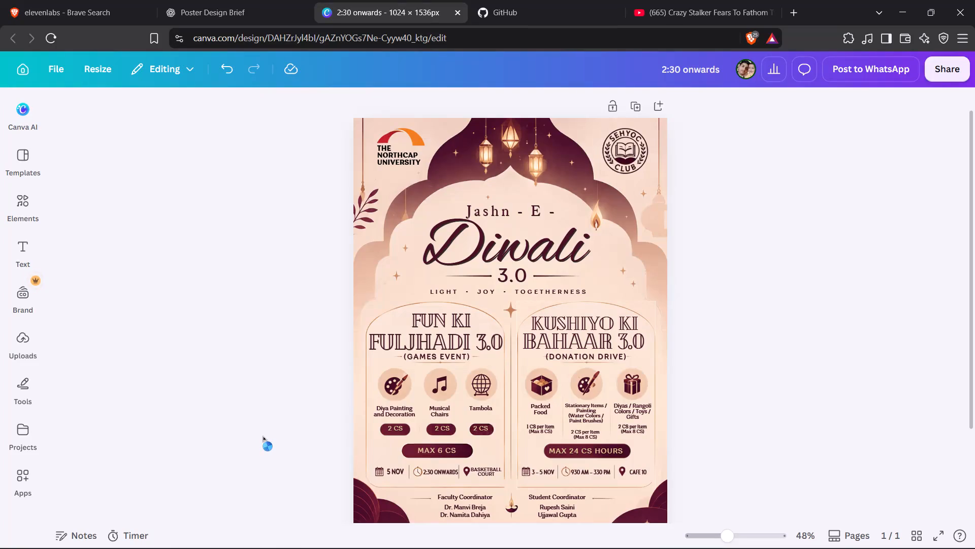
Examine the whole poster with its restyled event headings, down to the coordinators and footer artwork.
{"action": "left_click", "coordinate": [263, 436]}
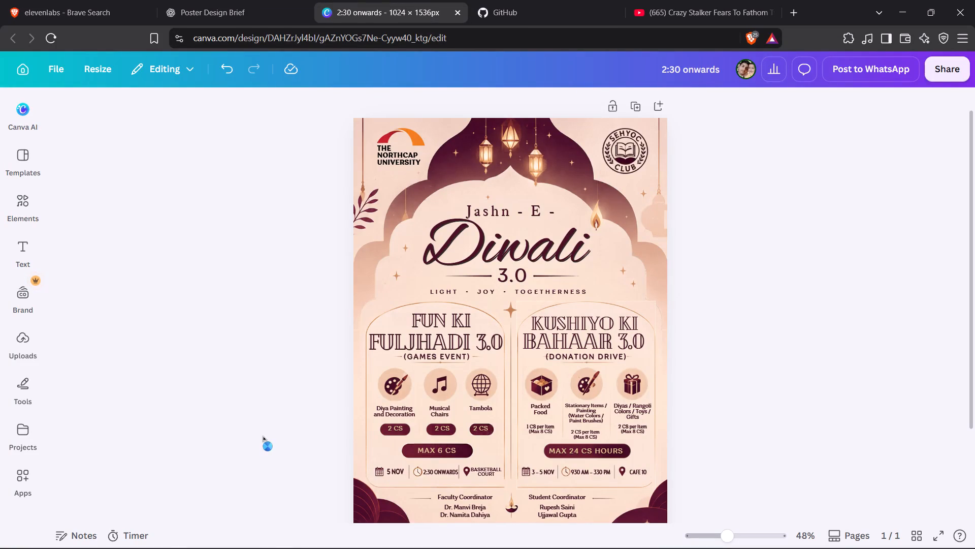
{"action": "left_click", "coordinate": [263, 436]}
{"action": "key", "text": "Down"}
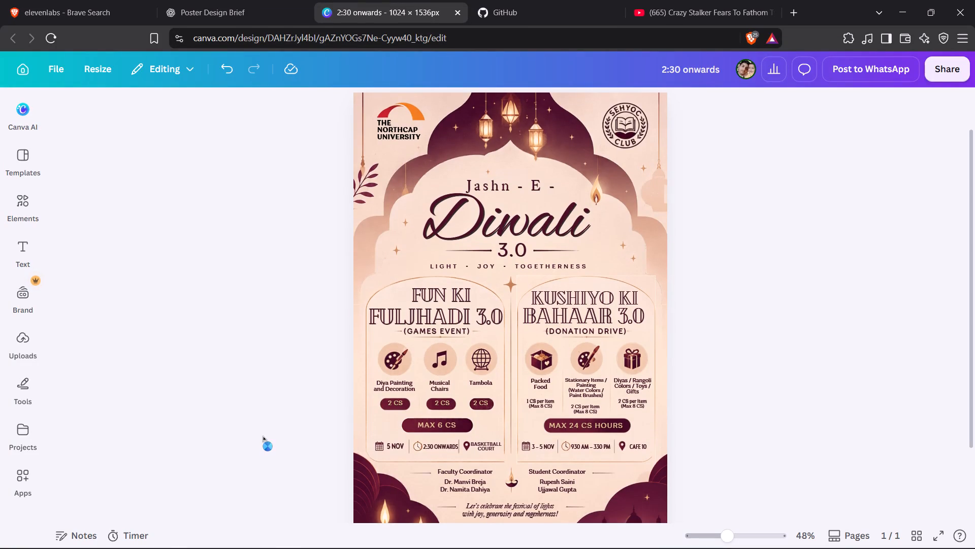
{"action": "key", "text": "Down"}
{"action": "key", "text": "Down"}
{"action": "left_click", "coordinate": [263, 436]}
{"action": "key", "text": "Down"}
{"action": "key", "text": "Down"}
{"action": "key", "text": "Down"}
{"action": "key", "text": "Down"}
{"action": "key", "text": "Down"}
{"action": "key", "text": "Down"}
{"action": "key", "text": "Down"}
{"action": "key", "text": "Down"}
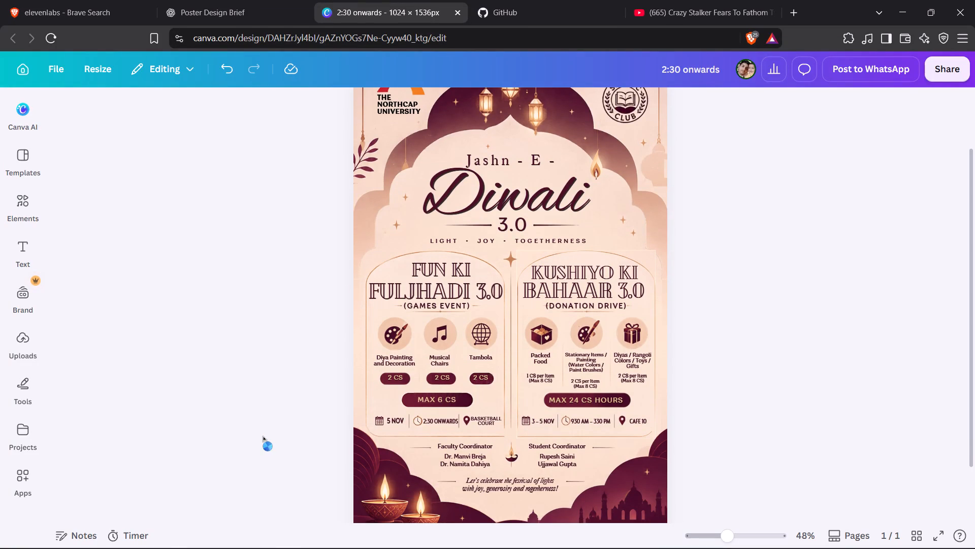
{"action": "key", "text": "Up"}
{"action": "key", "text": "Up"}
{"action": "key", "text": "Up"}
{"action": "left_click", "coordinate": [263, 436]}
{"action": "key", "text": "Down"}
{"action": "key", "text": "Down"}
{"action": "key", "text": "Down"}
{"action": "key", "text": "Down"}
{"action": "key", "text": "Down"}
{"action": "key", "text": "Down"}
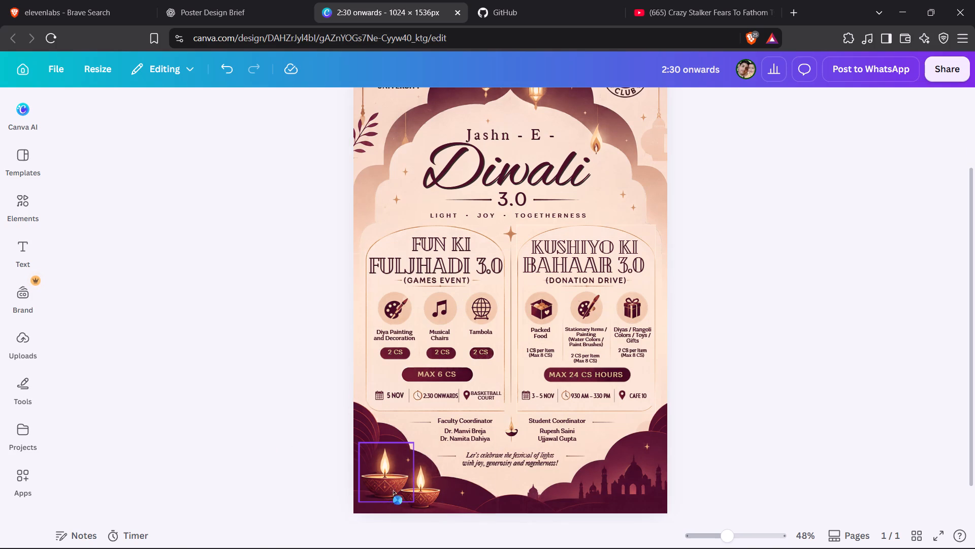
Make the faculty coordinators' names and the "Faculty Coordinator" label bold, widening their text boxes to keep the original line breaks.
{"action": "left_click", "coordinate": [459, 432]}
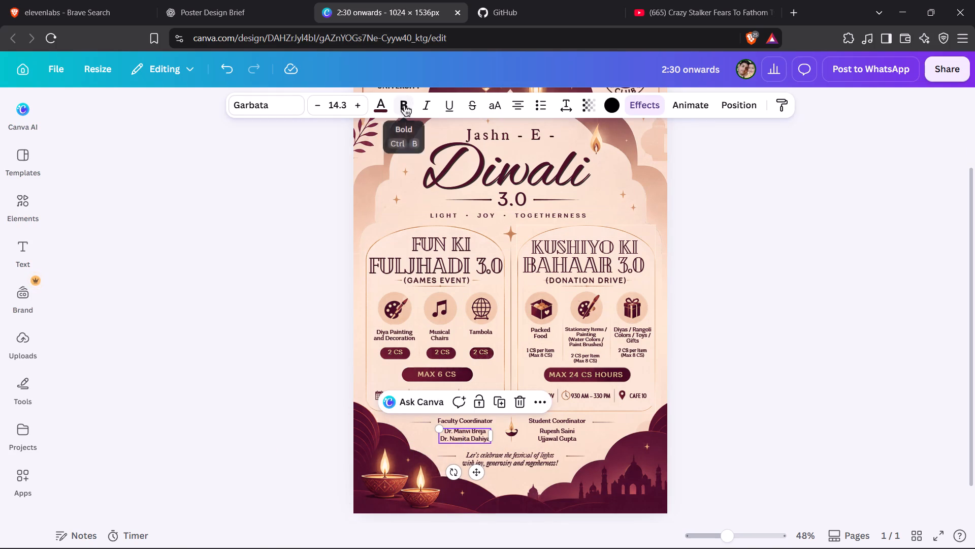
{"action": "left_click", "coordinate": [406, 107]}
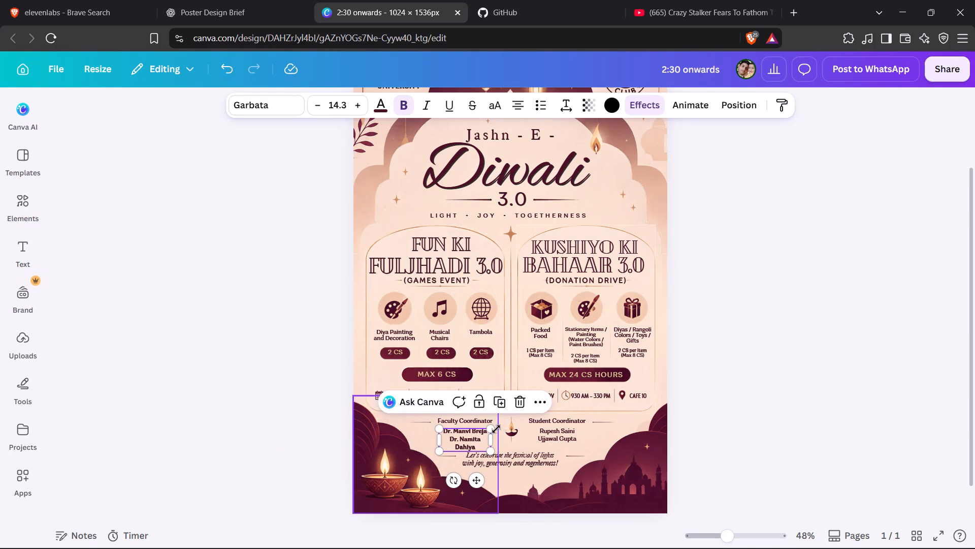
{"action": "left_click_drag", "start_coordinate": [491, 443], "coordinate": [500, 438]}
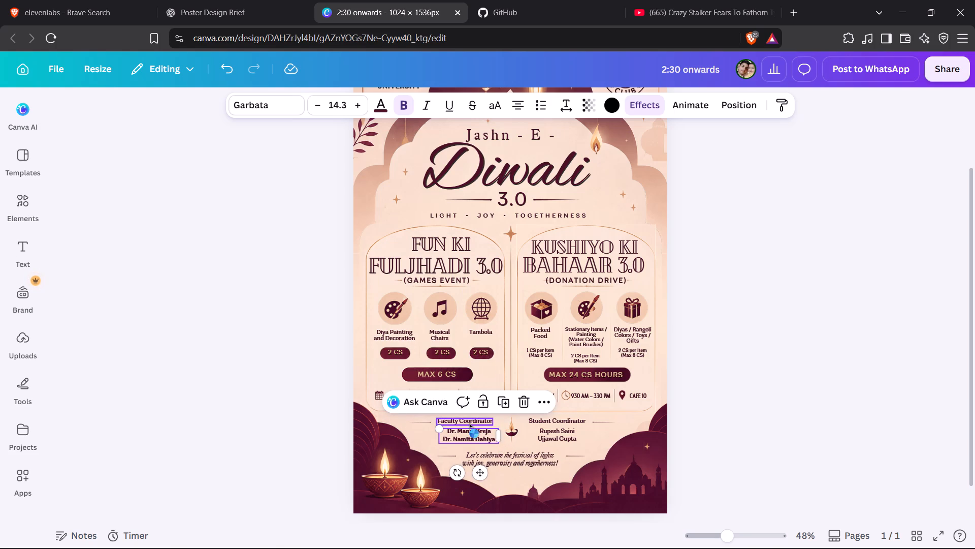
{"action": "left_click", "coordinate": [470, 423]}
{"action": "left_click", "coordinate": [403, 109]}
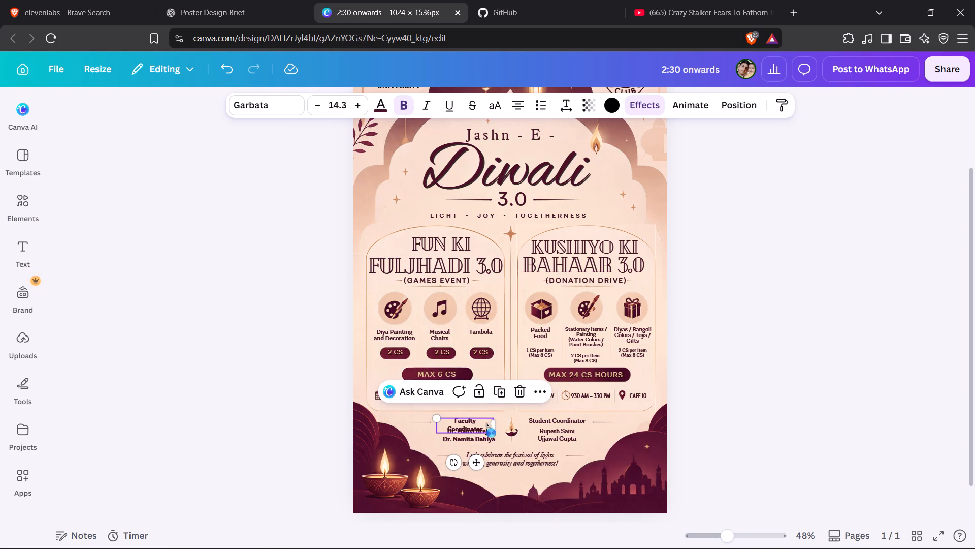
{"action": "left_click_drag", "start_coordinate": [494, 423], "coordinate": [507, 417]}
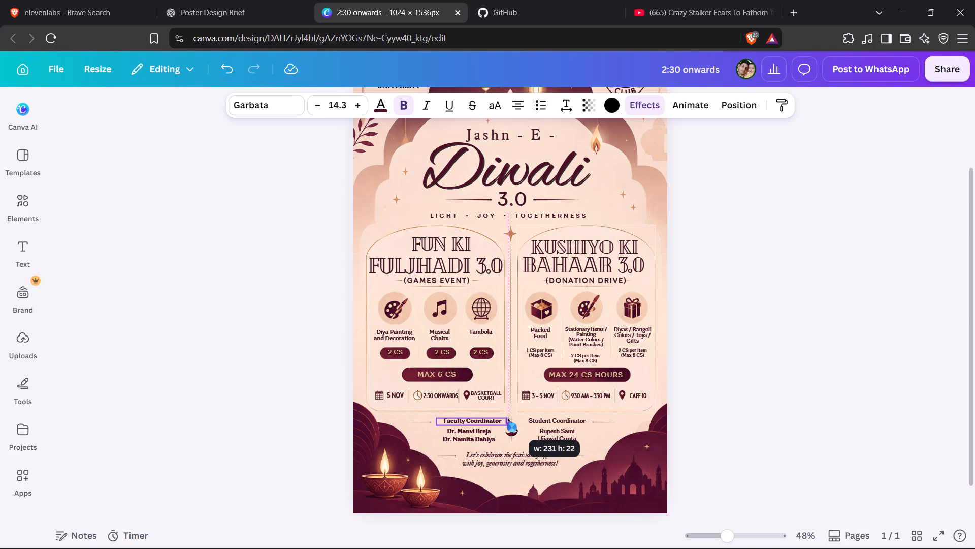
{"action": "left_click_drag", "start_coordinate": [507, 417], "coordinate": [506, 417]}
Make the "Student Coordinator" label and the student coordinators' names bold, widening their text boxes to keep the original line breaks.
{"action": "left_click", "coordinate": [555, 419]}
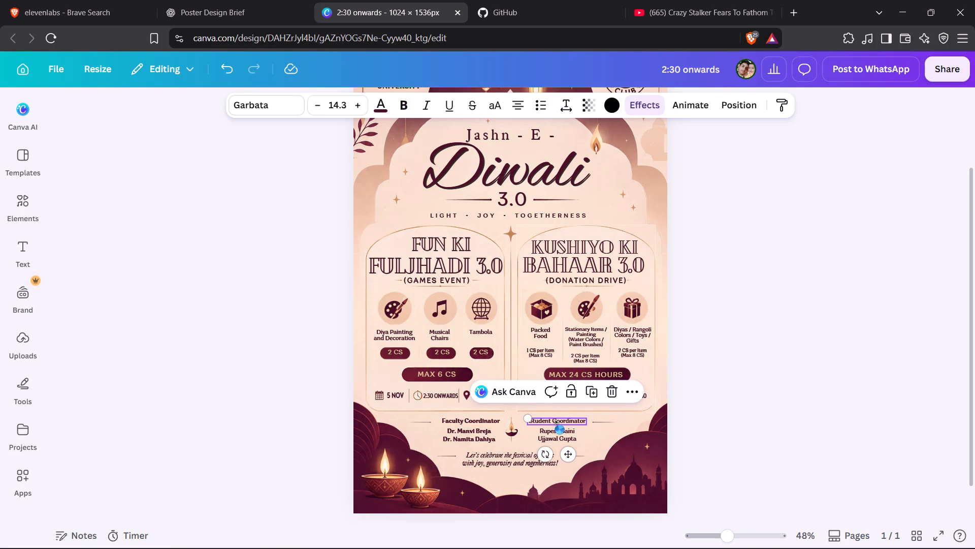
{"action": "left_click", "coordinate": [403, 110]}
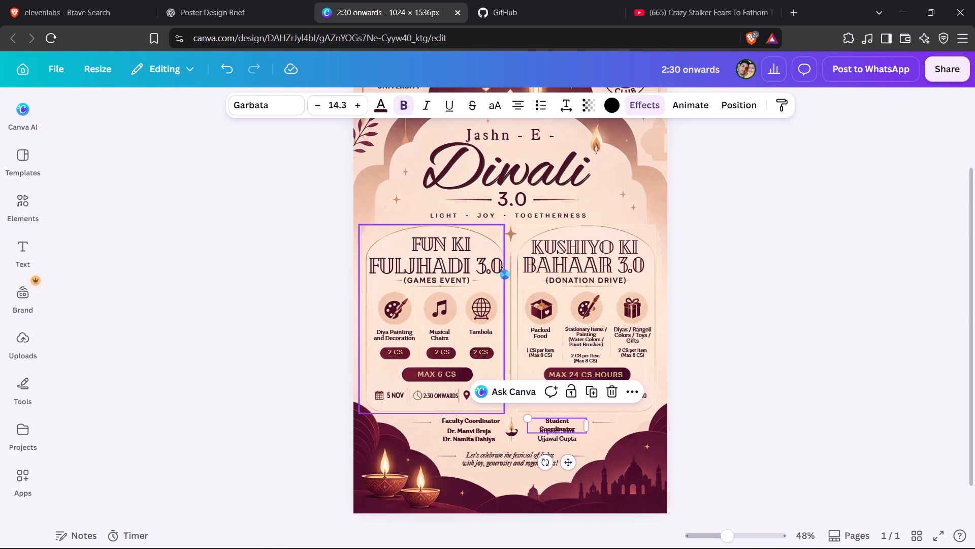
{"action": "left_click_drag", "start_coordinate": [587, 425], "coordinate": [593, 421]}
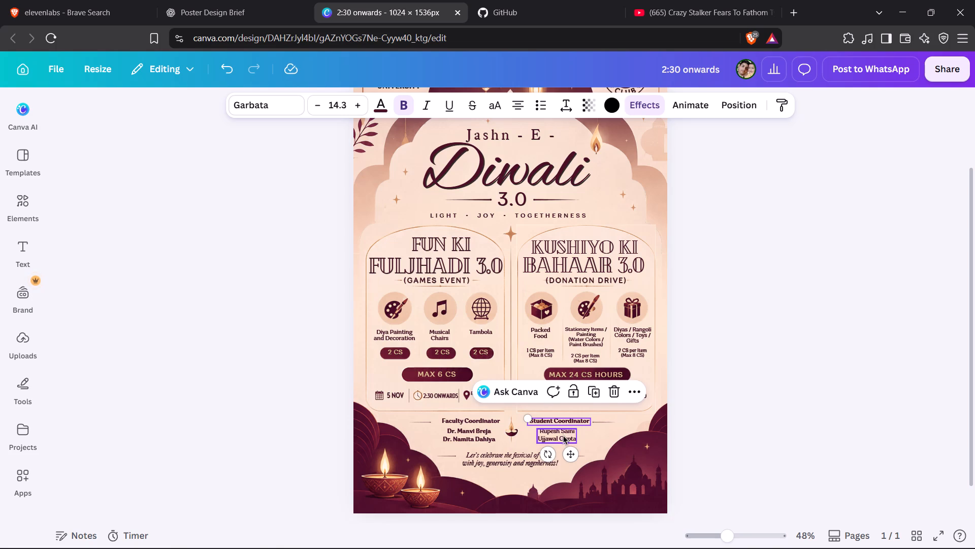
{"action": "left_click", "coordinate": [563, 435]}
{"action": "left_click", "coordinate": [401, 99]}
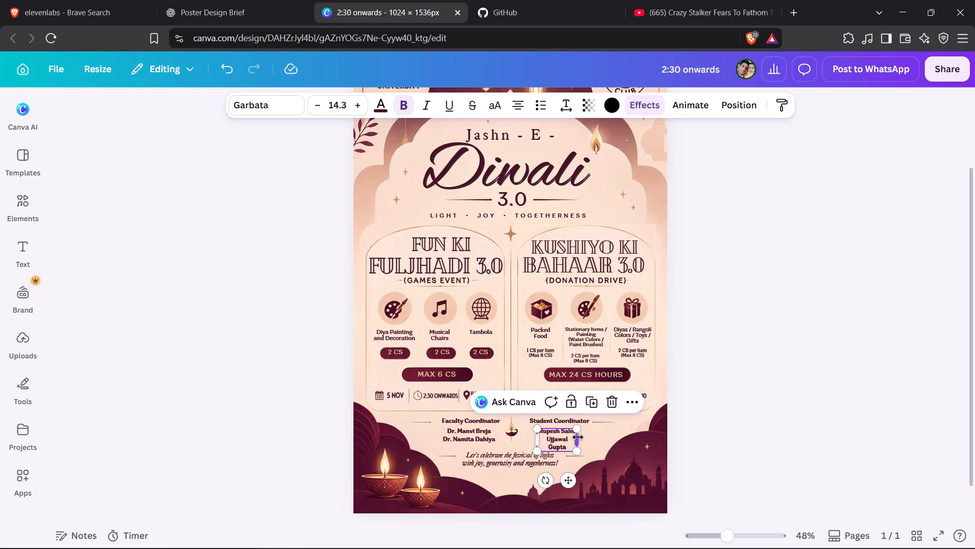
{"action": "left_click_drag", "start_coordinate": [577, 438], "coordinate": [583, 434]}
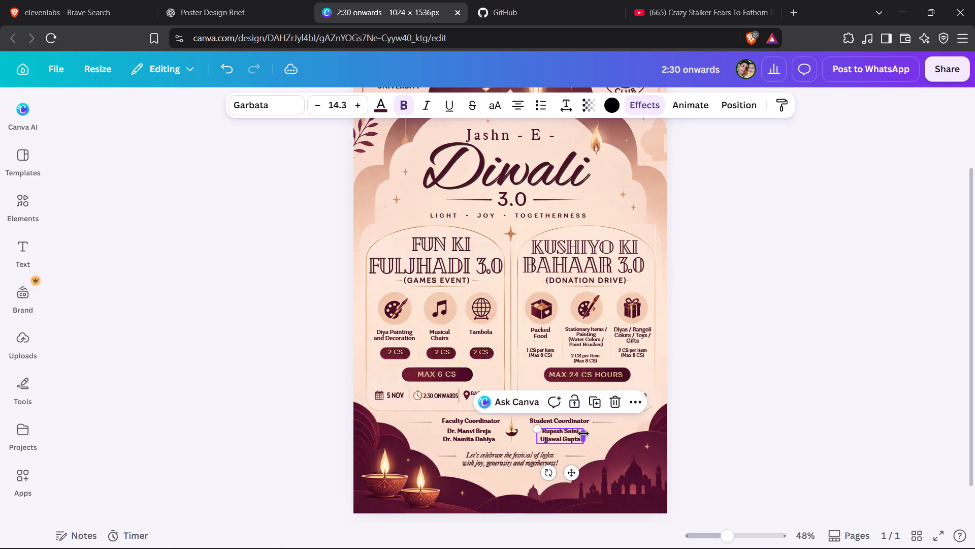
Deselect the text and examine the full poster from the coordinator names up to the logos.
{"action": "left_click", "coordinate": [320, 432]}
{"action": "left_click", "coordinate": [320, 432]}
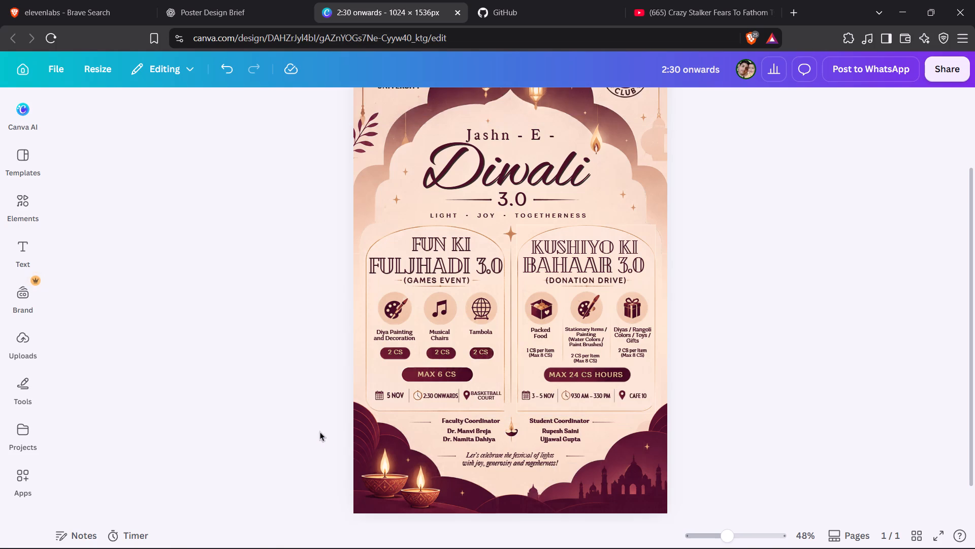
{"action": "left_click", "coordinate": [252, 413]}
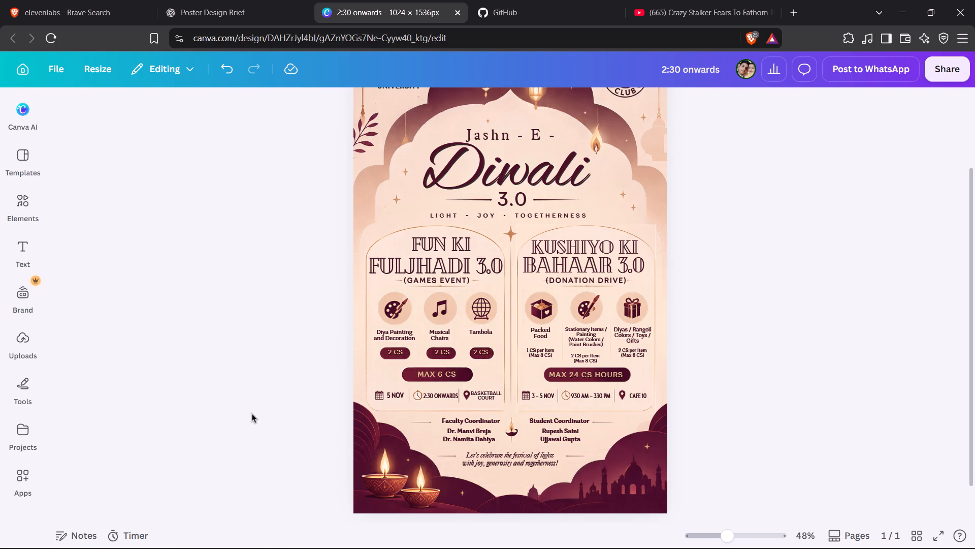
{"action": "left_click", "coordinate": [252, 413]}
{"action": "key", "text": "Up"}
{"action": "double_click", "coordinate": [252, 413]}
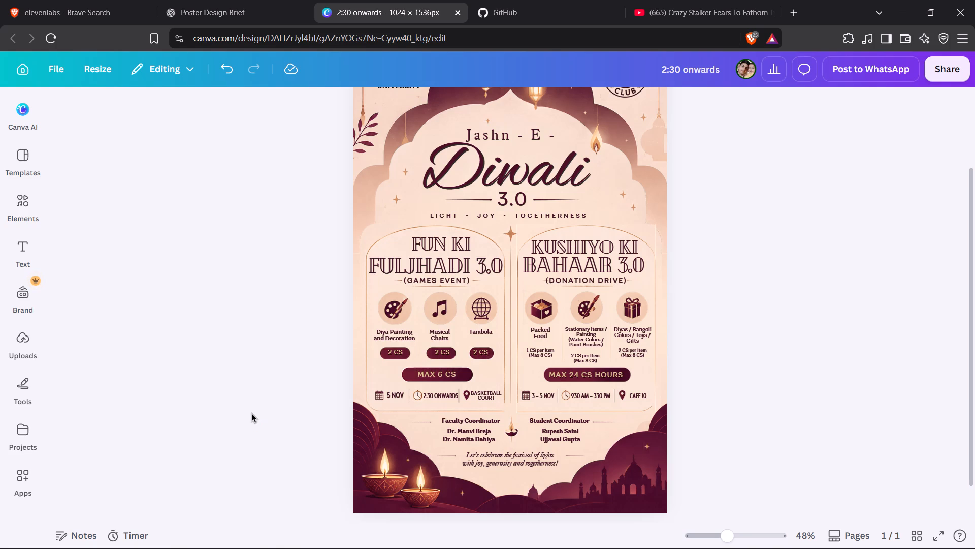
{"action": "key", "text": "Up"}
{"action": "key", "text": "Up"}
{"action": "key", "text": "Up"}
{"action": "key", "text": "Up"}
{"action": "left_click", "coordinate": [252, 413]}
{"action": "left_click", "coordinate": [328, 326]}
{"action": "key", "text": "Up"}
{"action": "key", "text": "Up"}
{"action": "left_click", "coordinate": [830, 150]}
{"action": "key", "text": "Up"}
{"action": "key", "text": "Up"}
{"action": "key", "text": "Up"}
{"action": "key", "text": "Up"}
{"action": "key", "text": "Up"}
{"action": "key", "text": "Up"}
{"action": "key", "text": "Up"}
{"action": "key", "text": "Up"}
{"action": "key", "text": "Up"}
{"action": "key", "text": "Up"}
{"action": "key", "text": "Up"}
{"action": "key", "text": "Up"}
{"action": "key", "text": "Up"}
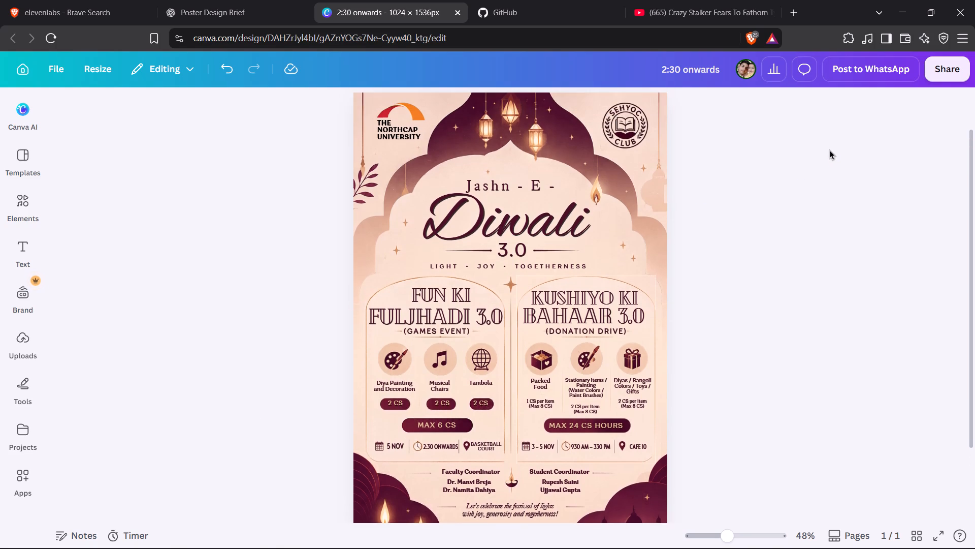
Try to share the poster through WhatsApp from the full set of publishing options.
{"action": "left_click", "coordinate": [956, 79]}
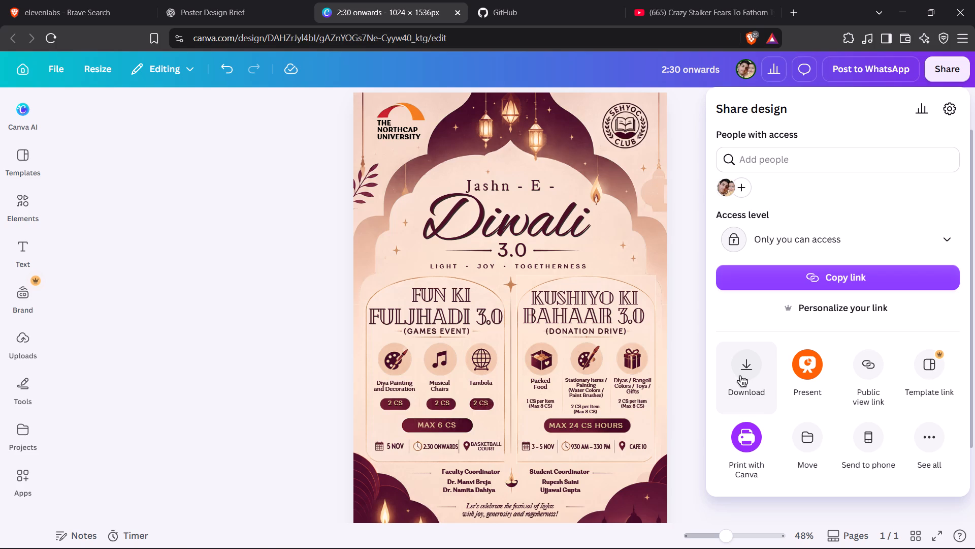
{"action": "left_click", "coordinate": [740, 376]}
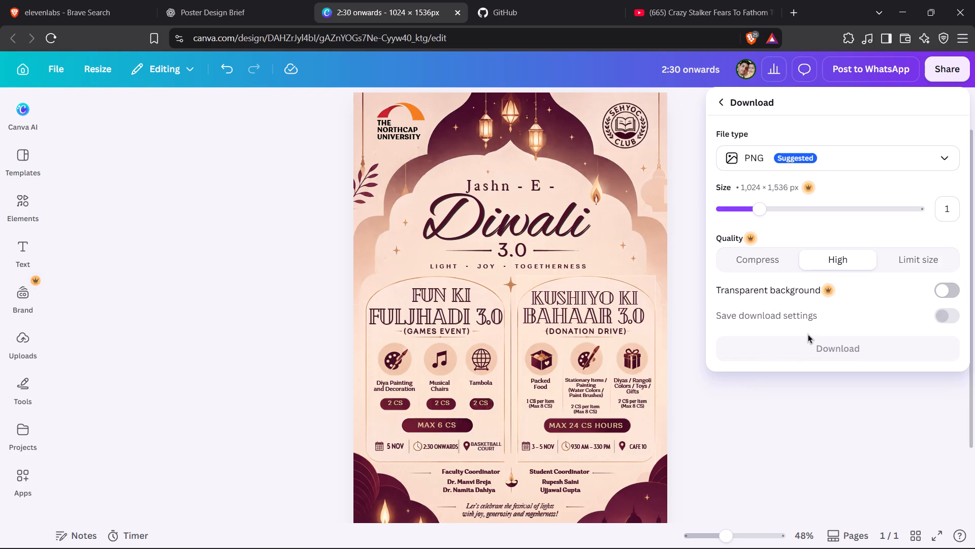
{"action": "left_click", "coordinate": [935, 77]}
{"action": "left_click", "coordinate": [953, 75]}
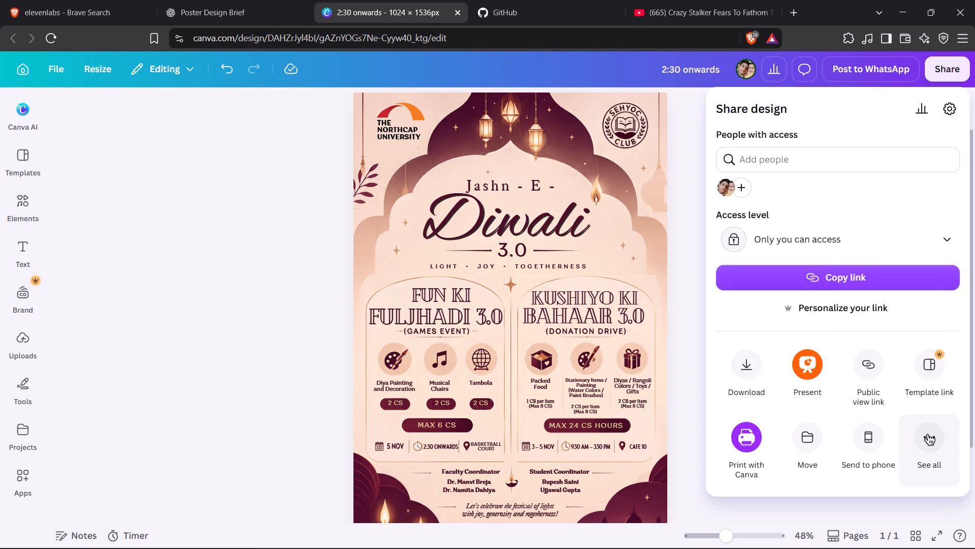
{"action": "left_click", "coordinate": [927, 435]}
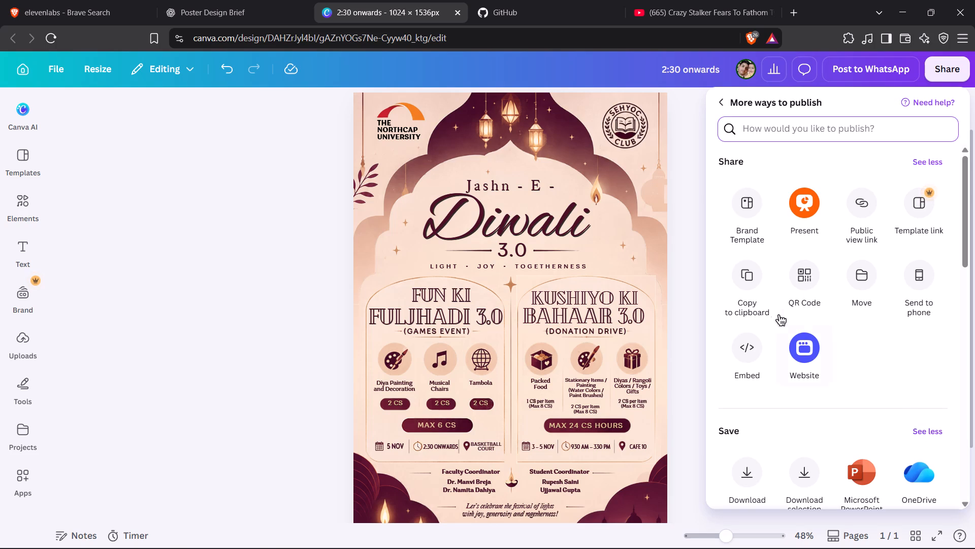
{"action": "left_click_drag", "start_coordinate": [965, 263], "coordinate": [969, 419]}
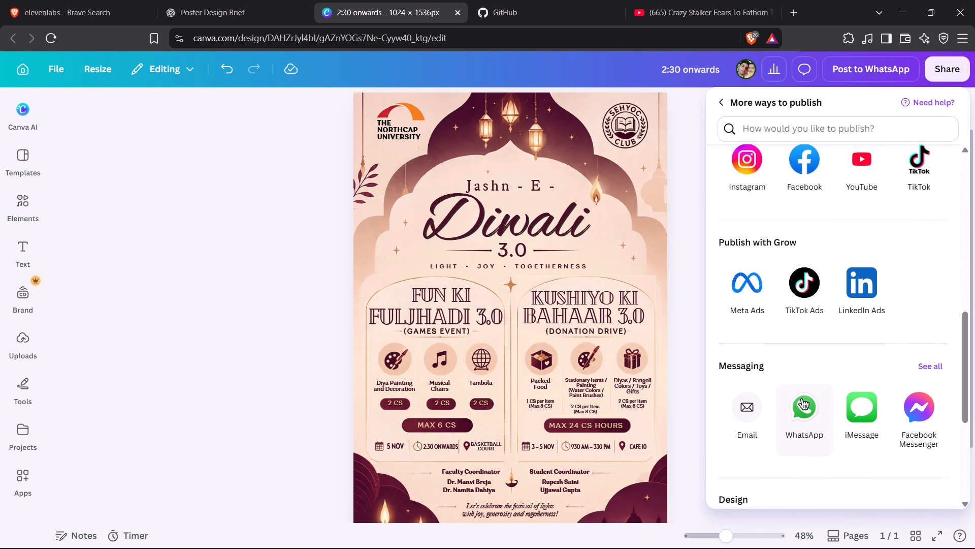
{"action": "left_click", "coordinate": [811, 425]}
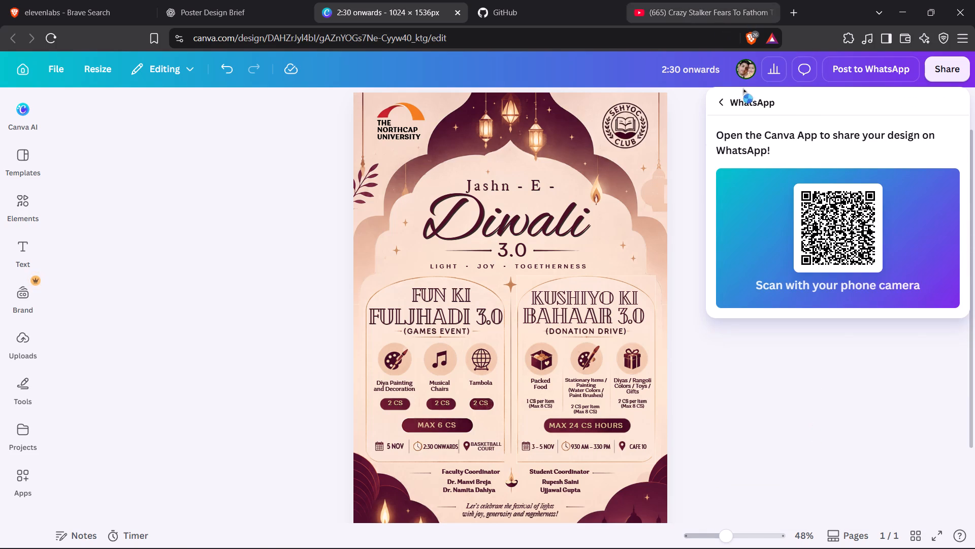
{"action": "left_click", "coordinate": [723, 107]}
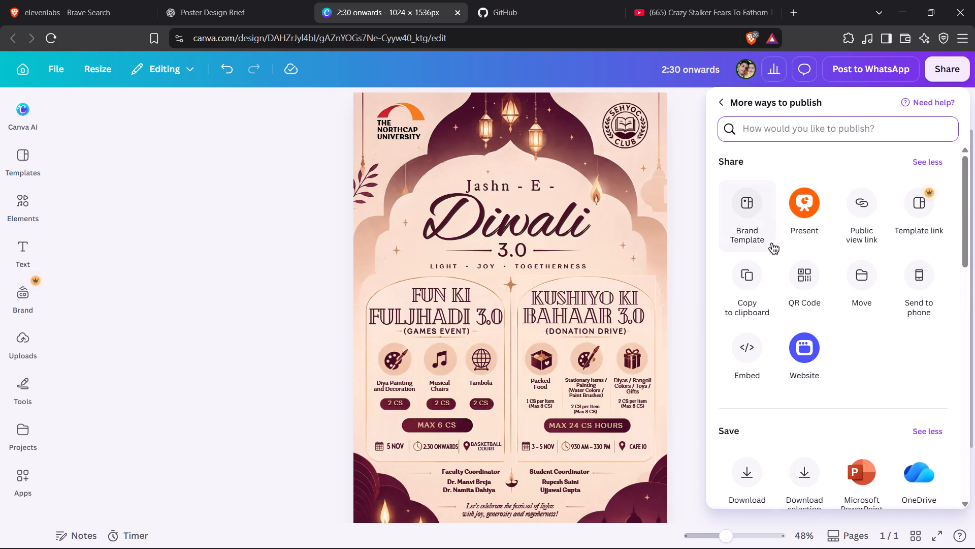
Download the poster as a PNG at 1,024 × 1,536 px in High quality.
{"action": "left_click", "coordinate": [755, 468]}
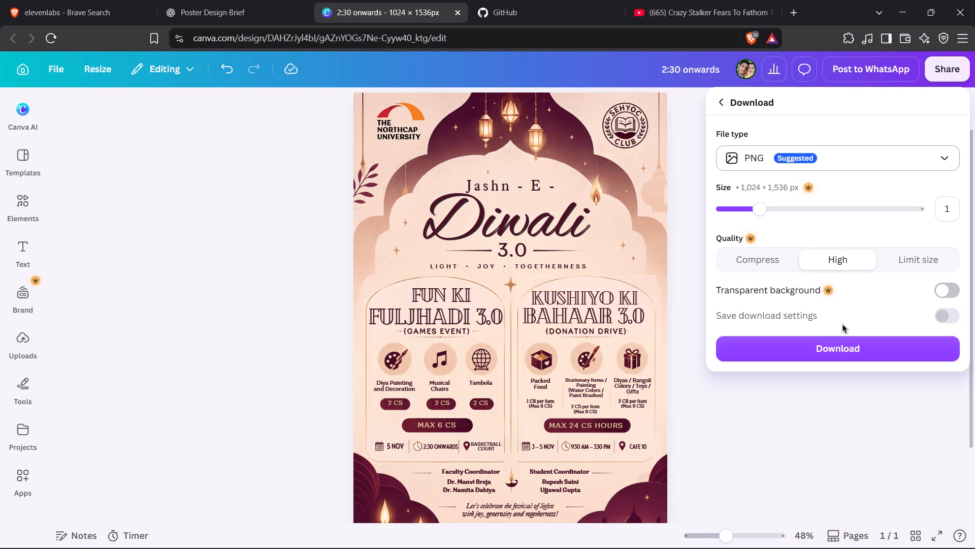
{"action": "left_click", "coordinate": [836, 354]}
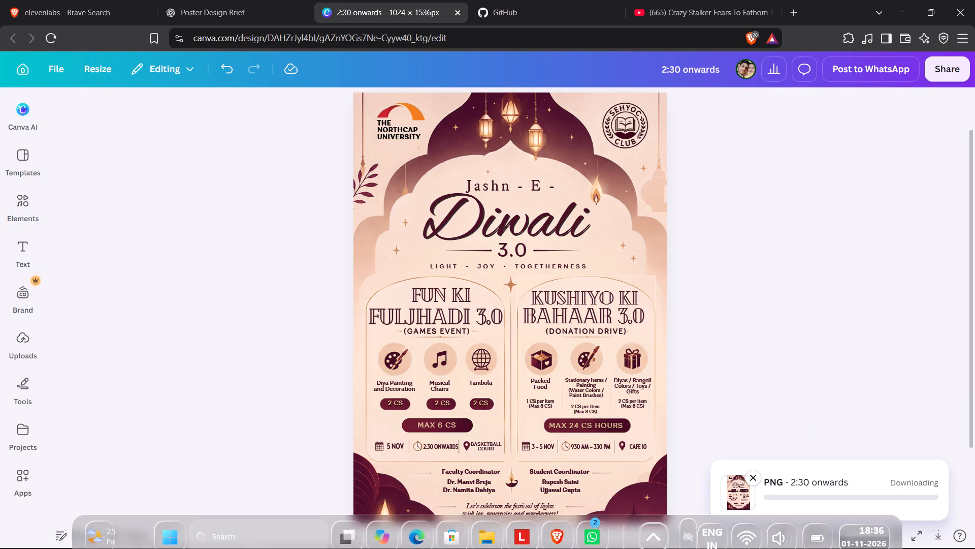
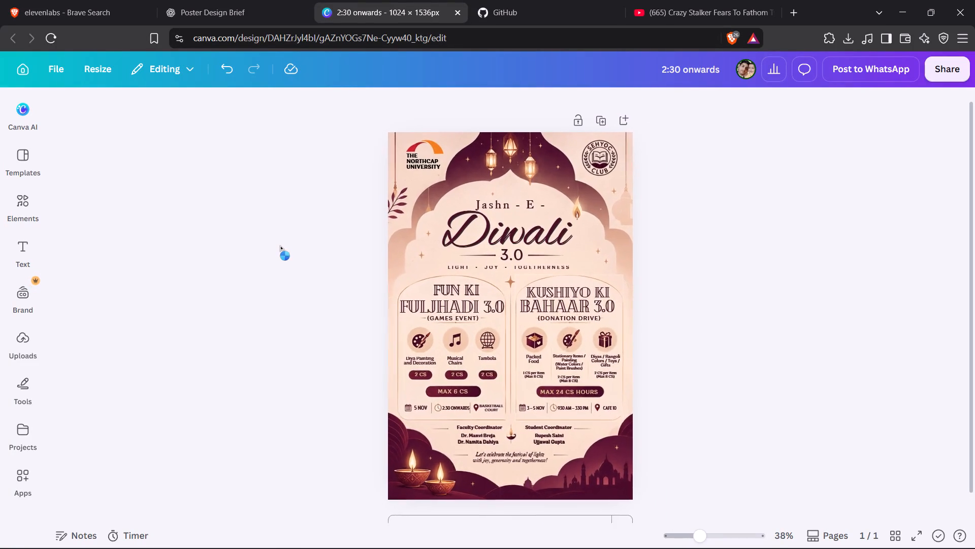
Examine the poster at several magnifications, checking the two event sections' text, icons and panel edges.
{"action": "left_click_drag", "start_coordinate": [280, 246], "coordinate": [280, 237]}
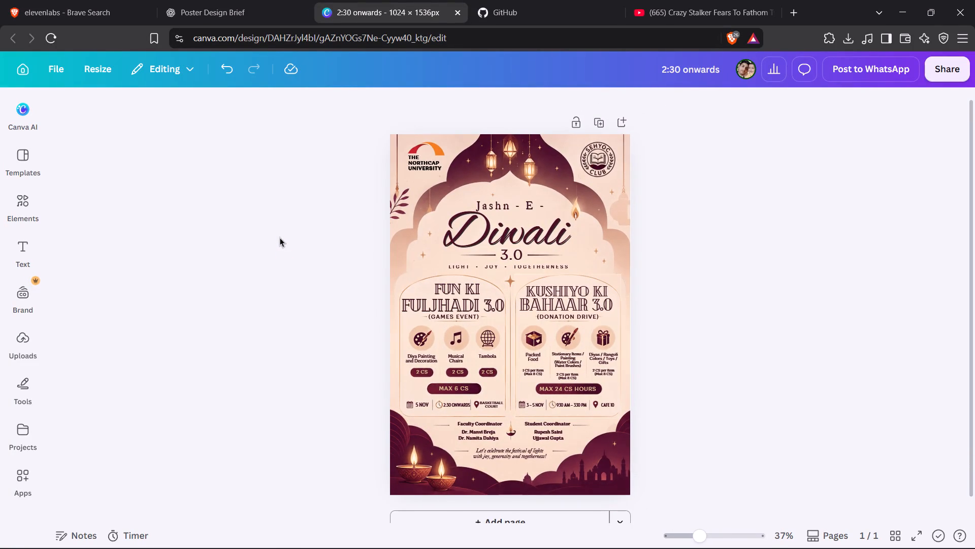
{"action": "left_click_drag", "start_coordinate": [280, 237], "coordinate": [279, 225]}
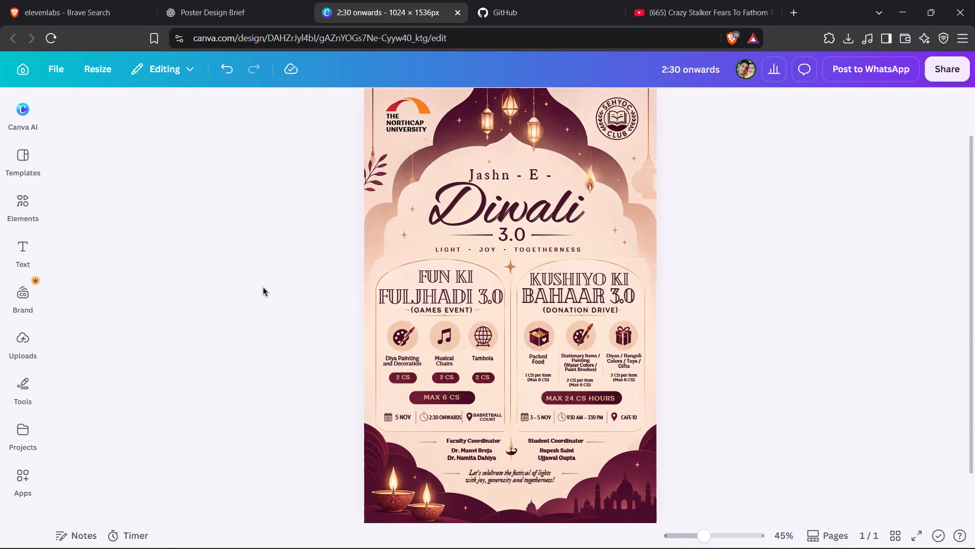
{"action": "left_click", "coordinate": [263, 287]}
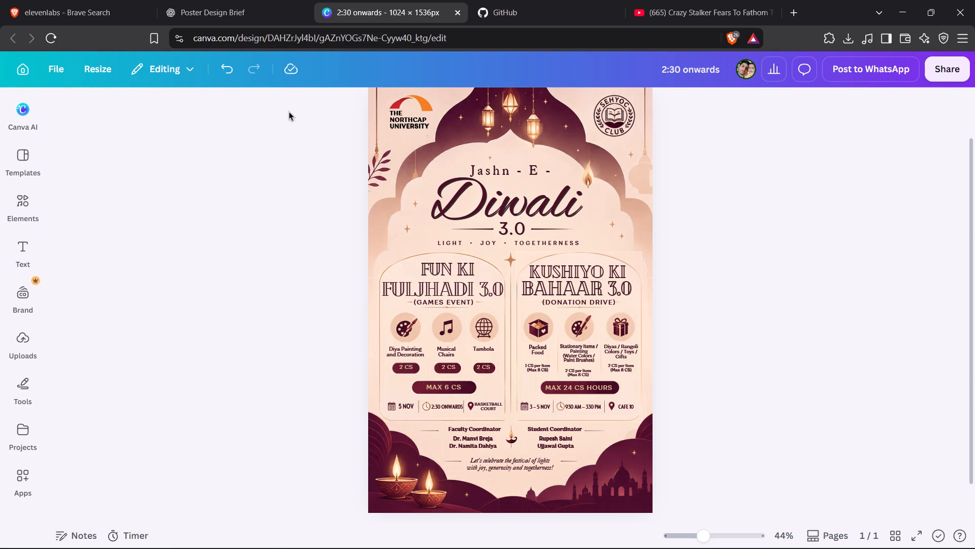
{"action": "key", "text": "Right"}
{"action": "key", "text": "Right"}
{"action": "left_click_drag", "start_coordinate": [704, 538], "coordinate": [708, 538]}
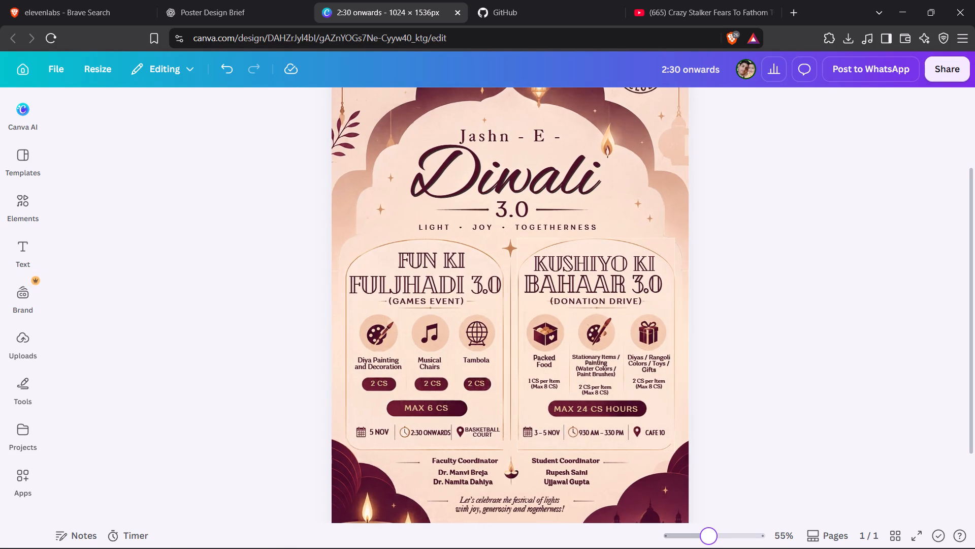
{"action": "left_click_drag", "start_coordinate": [708, 538], "coordinate": [709, 538]}
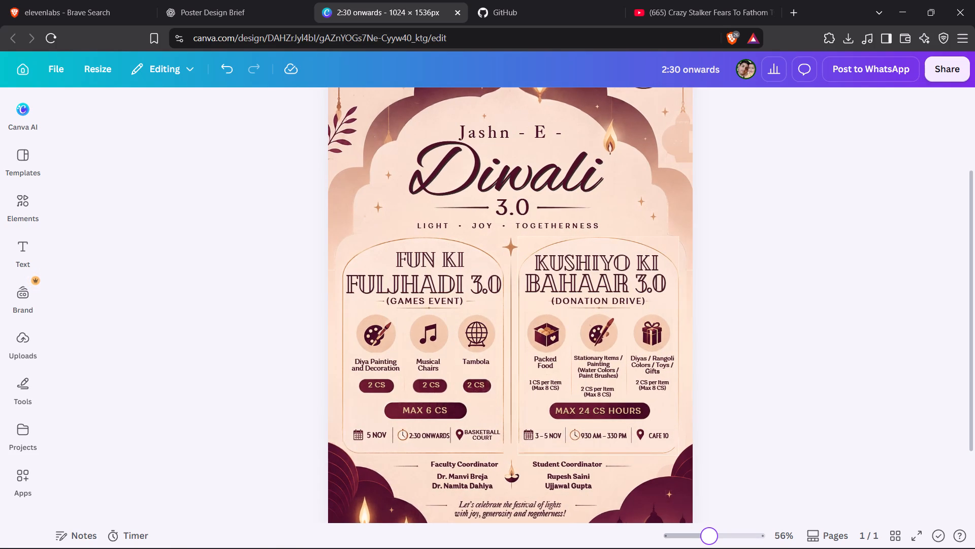
{"action": "left_click_drag", "start_coordinate": [709, 538], "coordinate": [709, 538]}
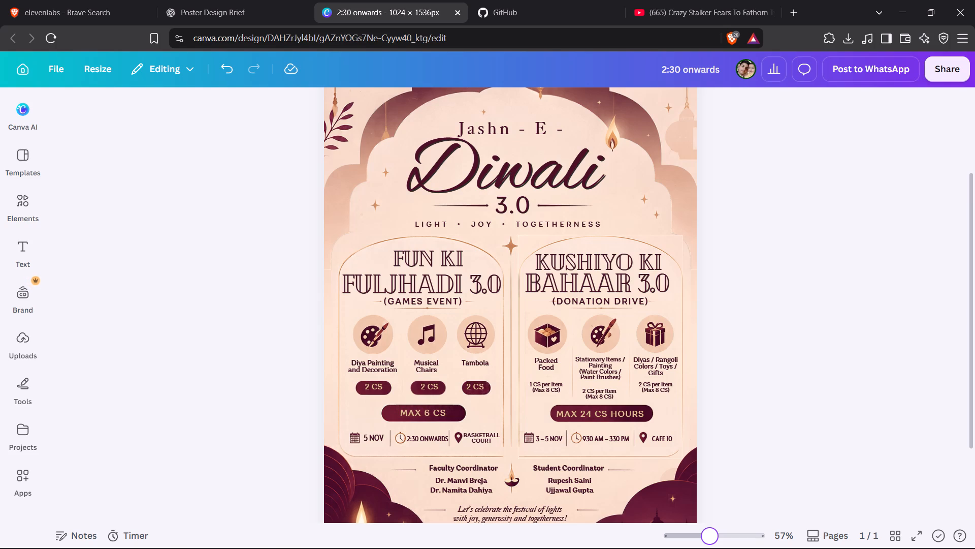
{"action": "left_click_drag", "start_coordinate": [709, 538], "coordinate": [712, 538]}
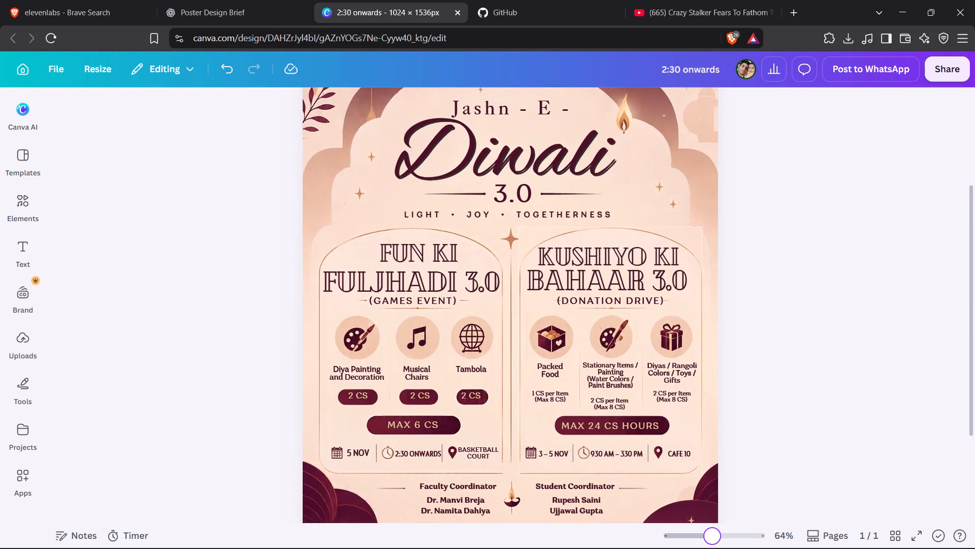
{"action": "left_click_drag", "start_coordinate": [712, 538], "coordinate": [731, 540]}
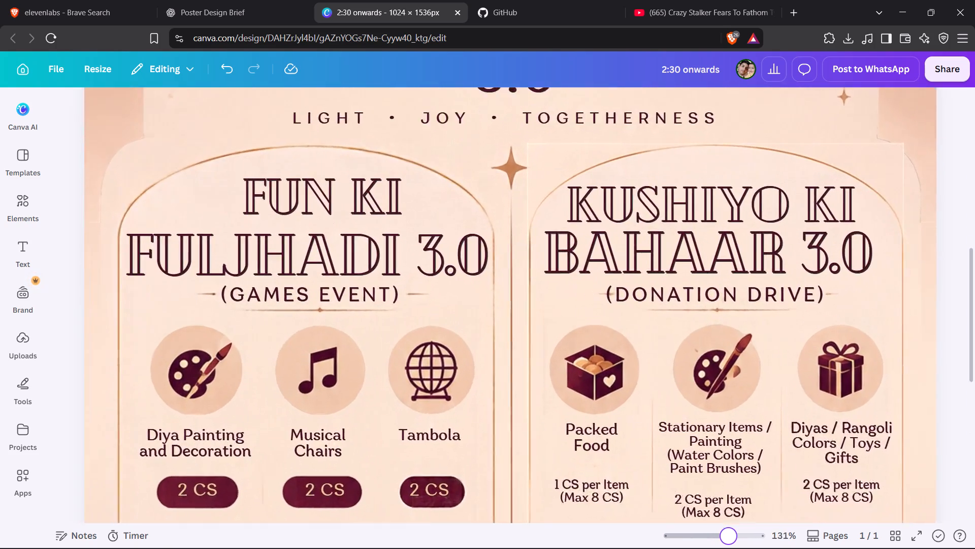
{"action": "left_click_drag", "start_coordinate": [731, 540], "coordinate": [727, 541]}
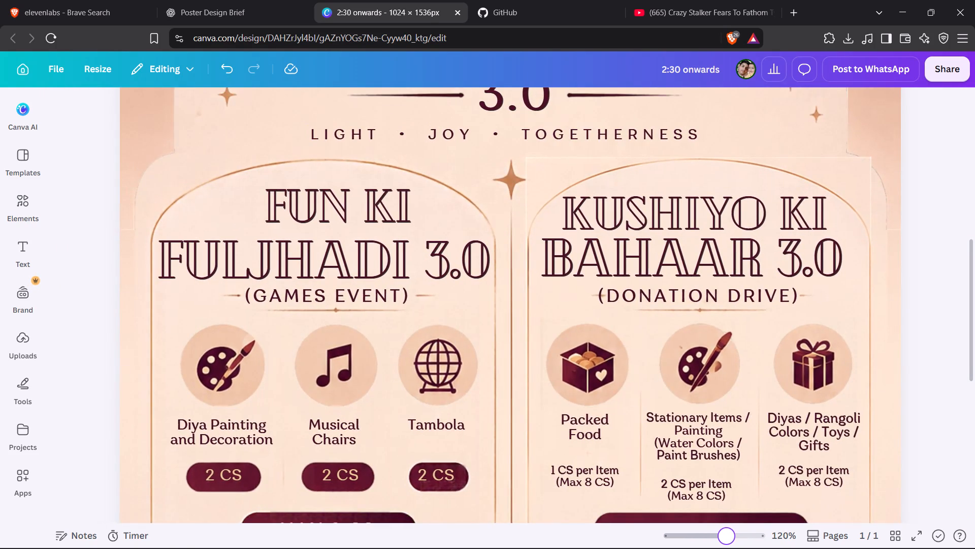
{"action": "left_click_drag", "start_coordinate": [727, 541], "coordinate": [723, 541]}
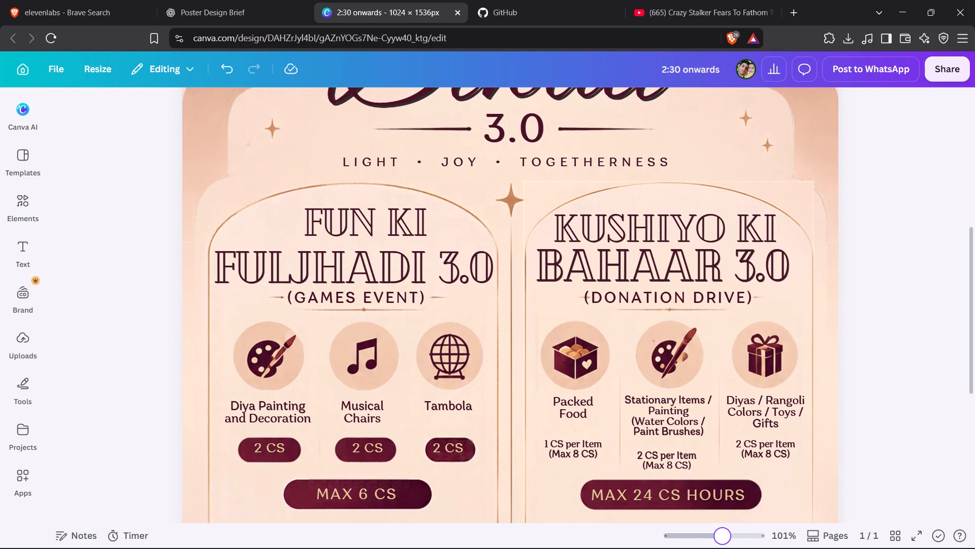
{"action": "left_click_drag", "start_coordinate": [723, 541], "coordinate": [723, 542]}
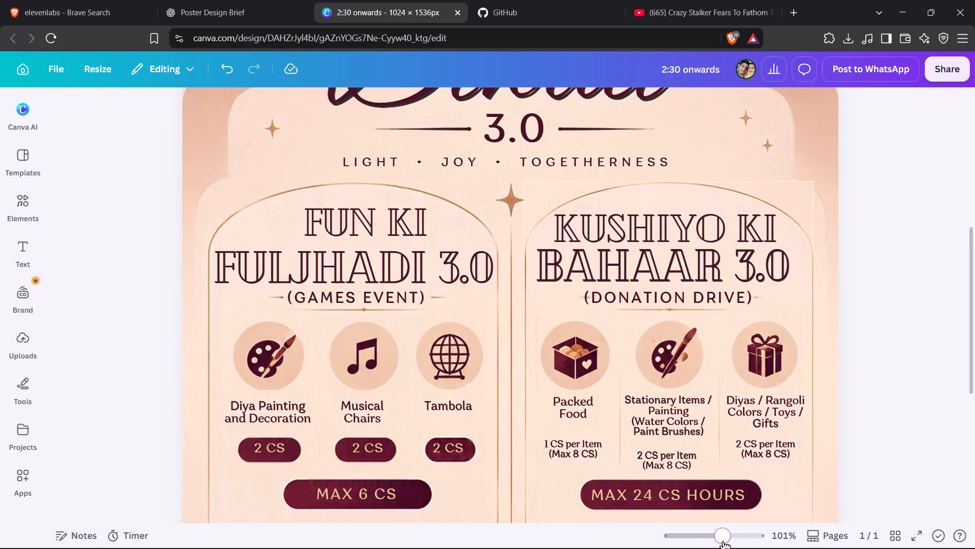
{"action": "key", "text": "Left"}
{"action": "key", "text": "Left"}
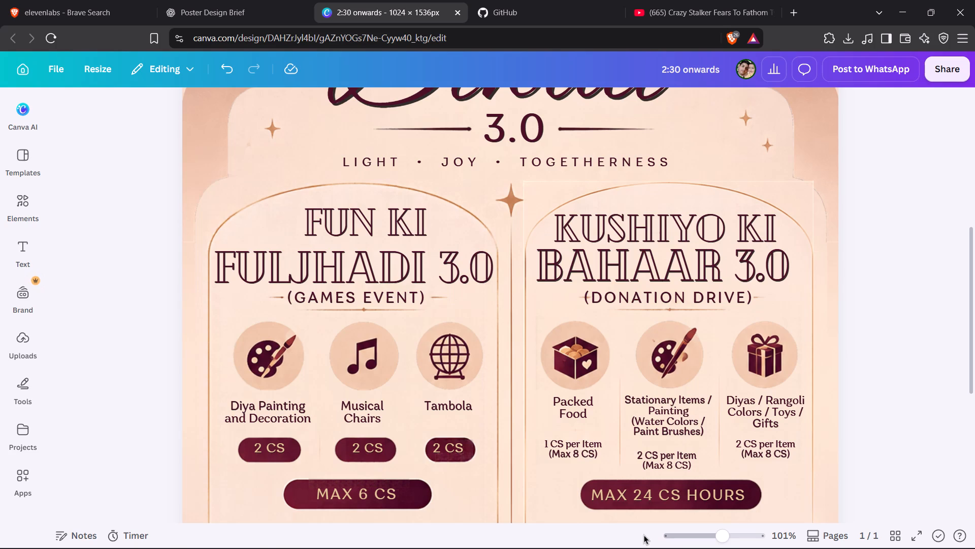
{"action": "key", "text": "Down"}
{"action": "key", "text": "Down"}
{"action": "key", "text": "Down"}
{"action": "key", "text": "Left"}
{"action": "left_click", "coordinate": [725, 538]}
{"action": "left_click", "coordinate": [725, 538]}
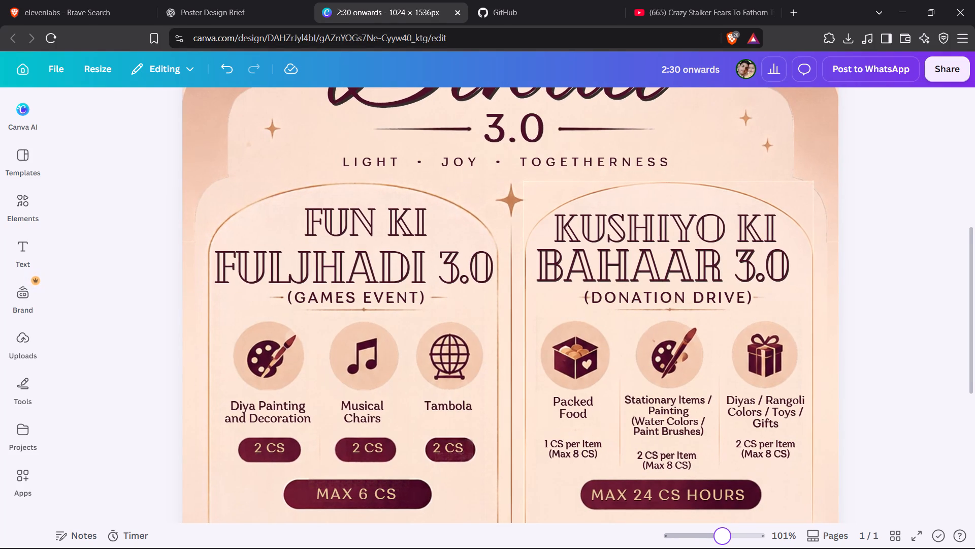
{"action": "left_click", "coordinate": [153, 419]}
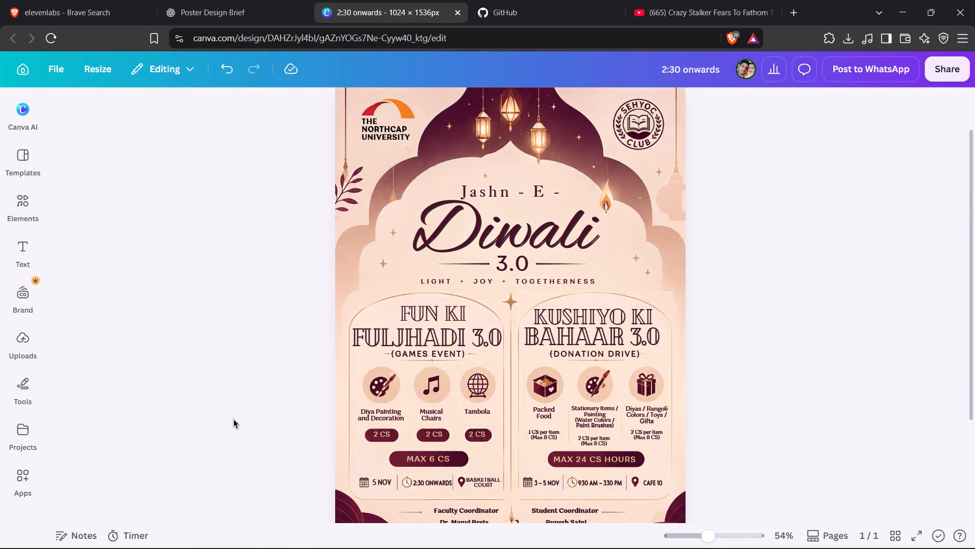
Round the corners of the Kushiyo Ki Bahaar panel image to the maximum value of 100.
{"action": "left_click", "coordinate": [523, 299]}
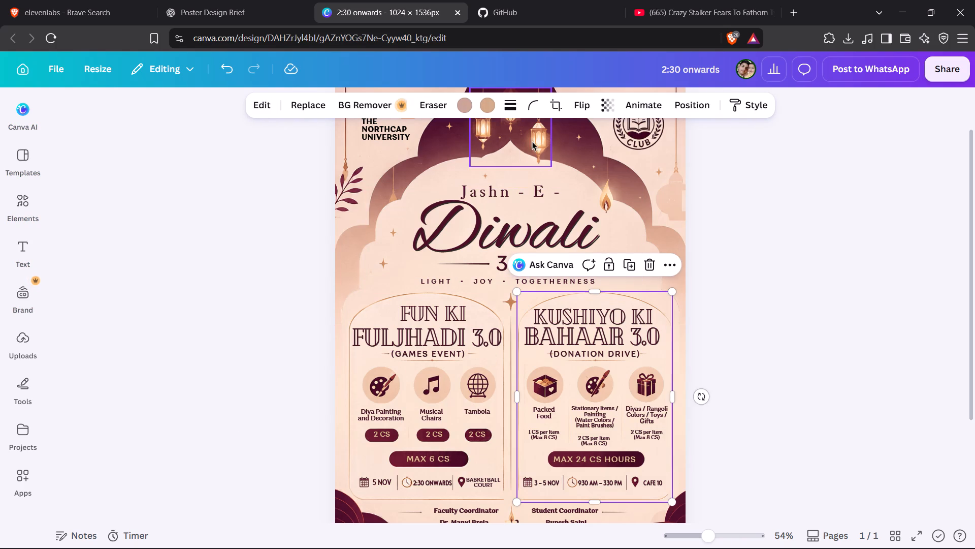
{"action": "left_click", "coordinate": [531, 98]}
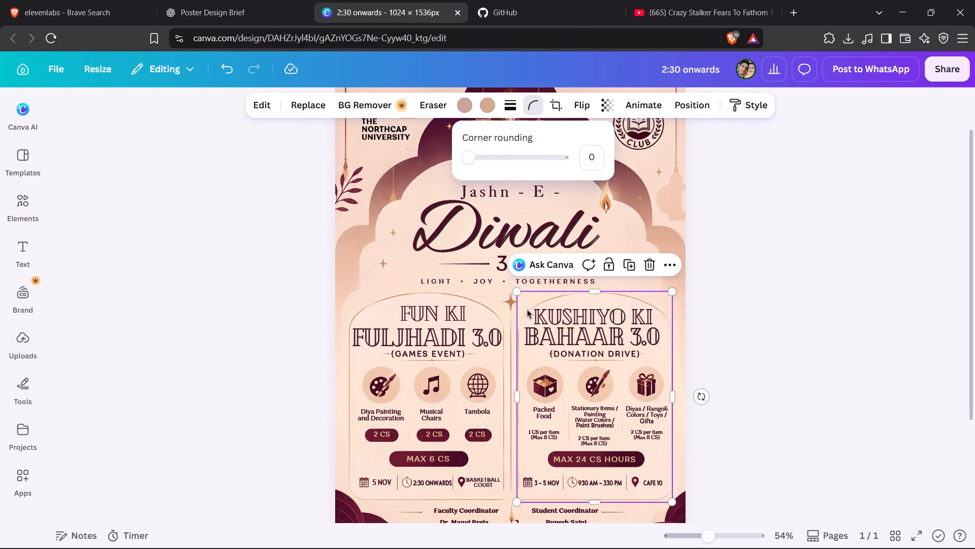
{"action": "left_click_drag", "start_coordinate": [470, 166], "coordinate": [506, 166]}
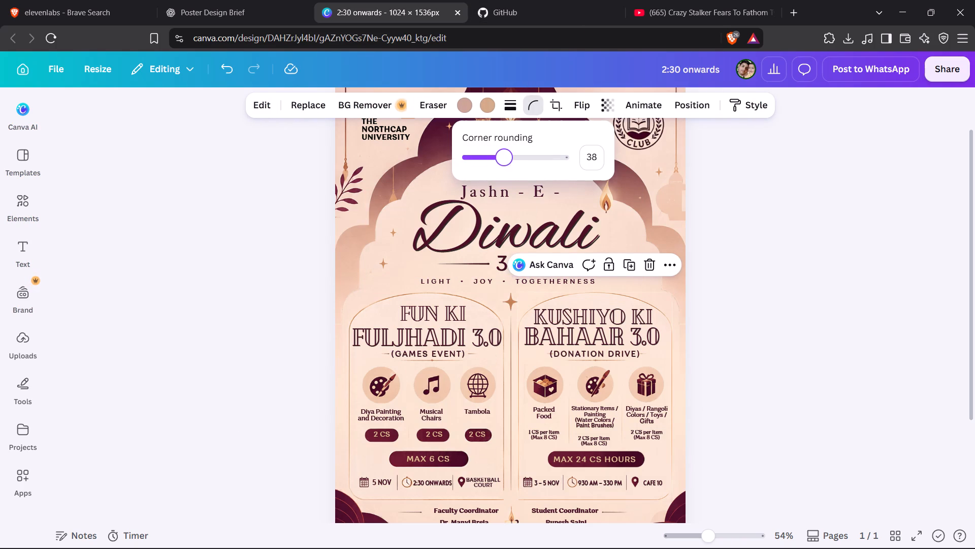
{"action": "left_click_drag", "start_coordinate": [506, 166], "coordinate": [545, 171]}
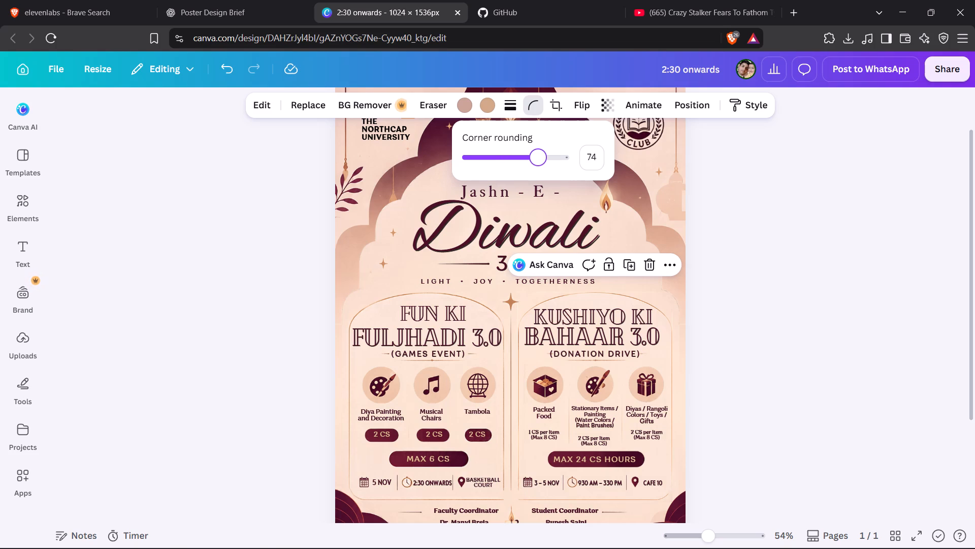
{"action": "left_click_drag", "start_coordinate": [545, 171], "coordinate": [680, 172]}
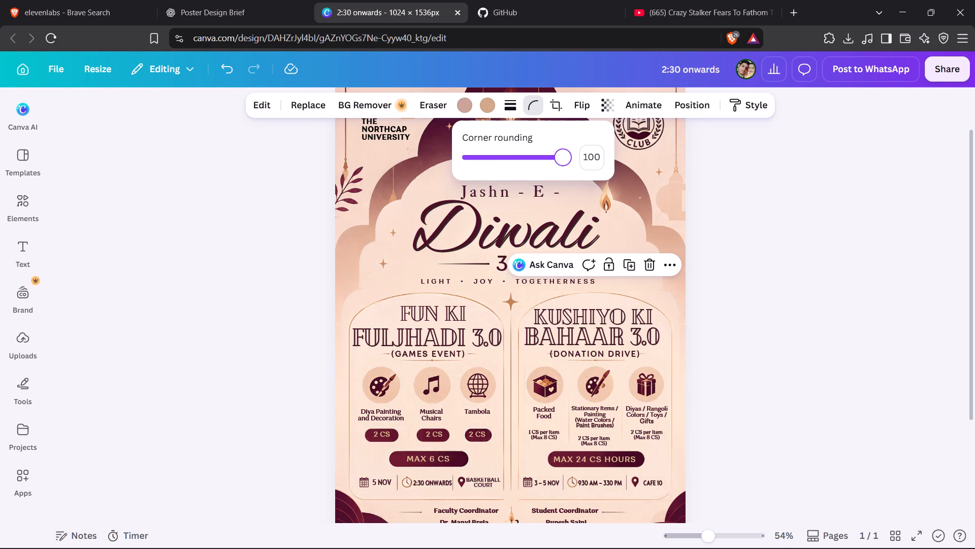
{"action": "left_click_drag", "start_coordinate": [680, 172], "coordinate": [684, 172]}
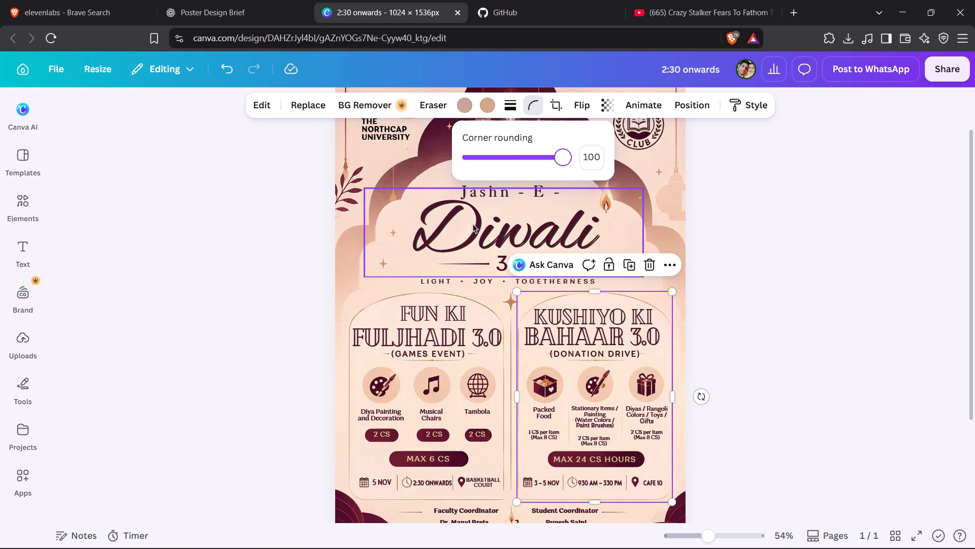
{"action": "left_click", "coordinate": [204, 279]}
{"action": "left_click", "coordinate": [204, 279]}
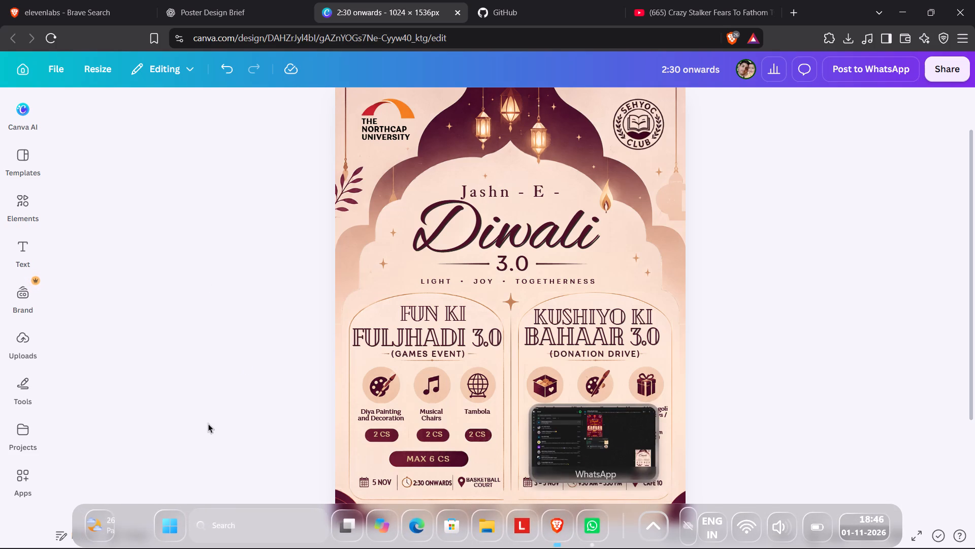
Correct the donation drive time to "9:30 AM – 3:30 PM" and widen its text box to keep it on one line.
{"action": "left_click", "coordinate": [582, 482]}
{"action": "double_click", "coordinate": [582, 482]}
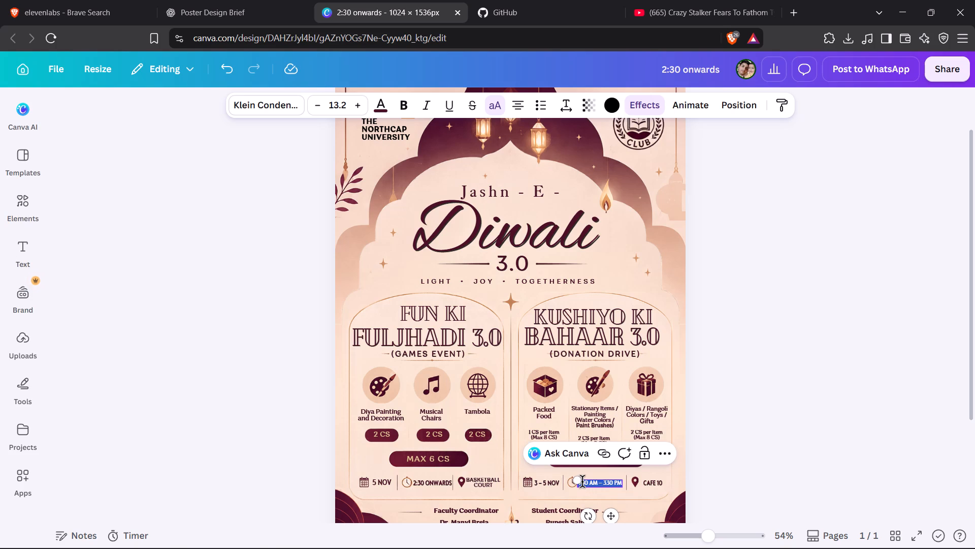
{"action": "left_click", "coordinate": [582, 482]}
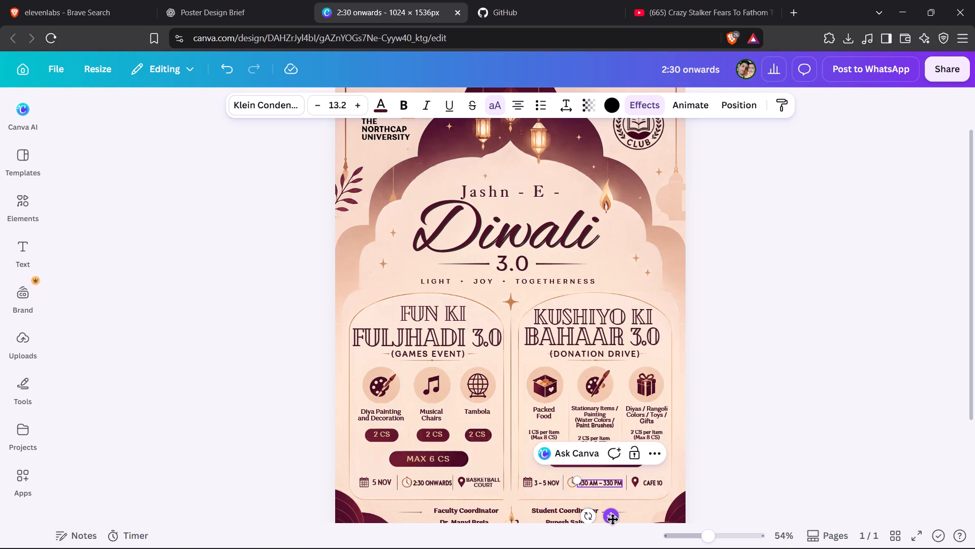
{"action": "key", "text": "shift+colon"}
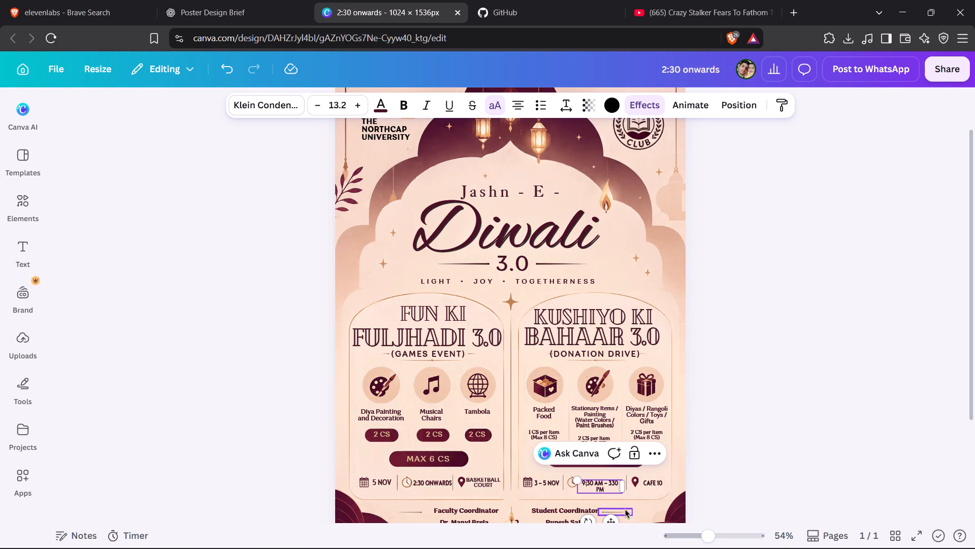
{"action": "left_click", "coordinate": [612, 485]}
{"action": "key", "text": "shift+colon"}
{"action": "left_click_drag", "start_coordinate": [627, 488], "coordinate": [637, 484]}
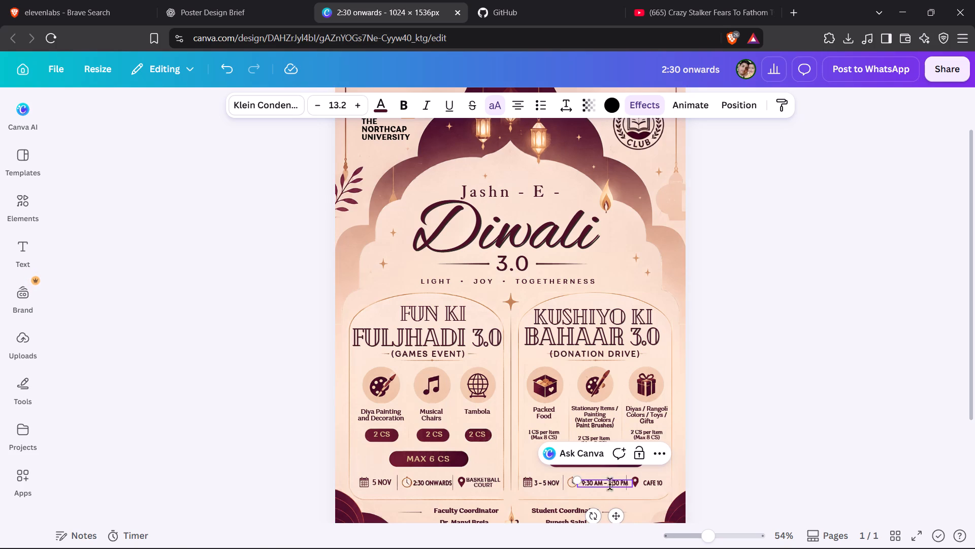
Scale the donation drive time down to font size 10.7 and centre it between the clock and location icons.
{"action": "left_click_drag", "start_coordinate": [578, 483], "coordinate": [583, 484]}
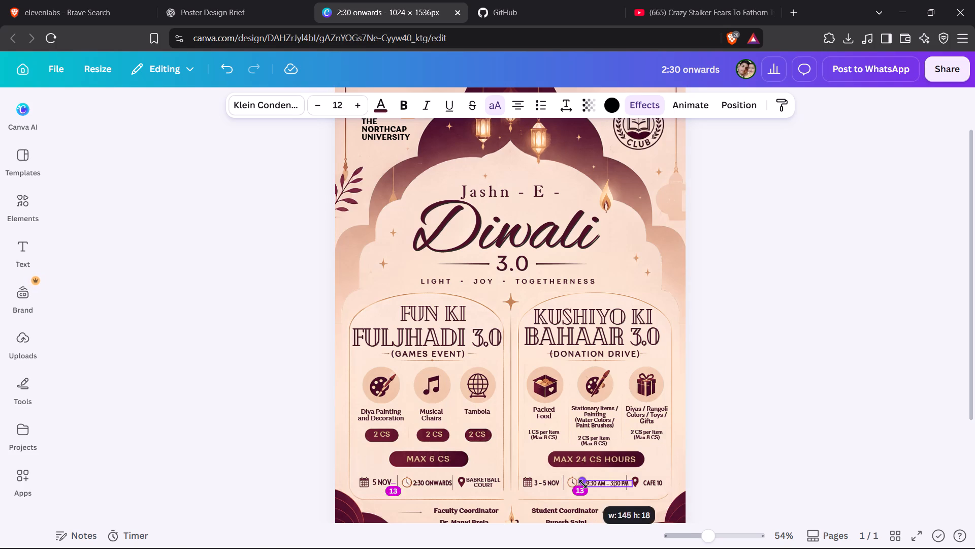
{"action": "left_click_drag", "start_coordinate": [583, 484], "coordinate": [589, 485]}
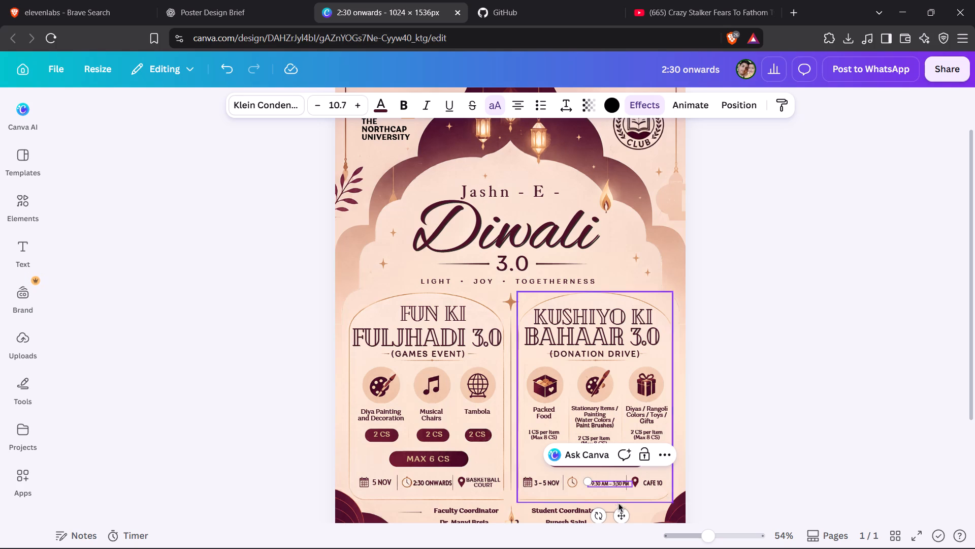
{"action": "left_click_drag", "start_coordinate": [623, 514], "coordinate": [615, 512]}
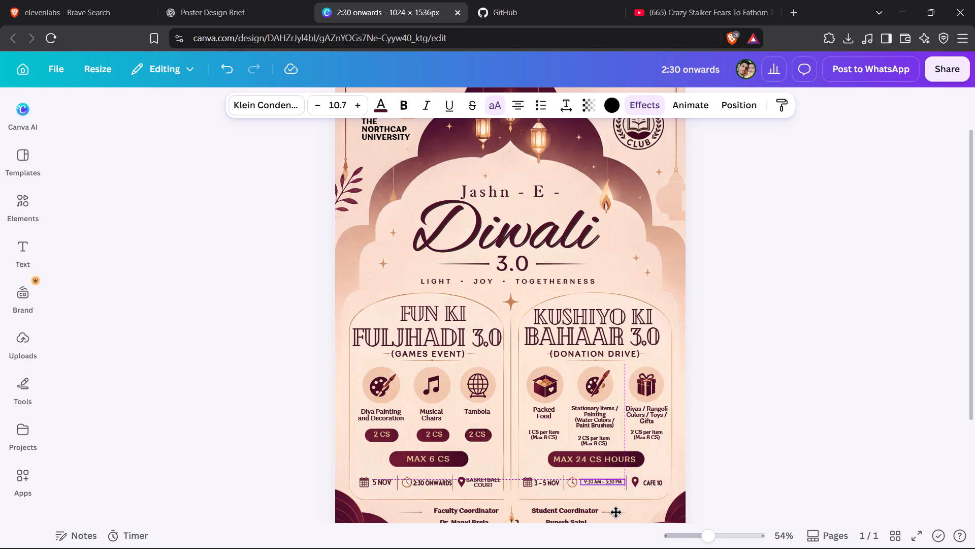
{"action": "left_click_drag", "start_coordinate": [615, 512], "coordinate": [615, 512]}
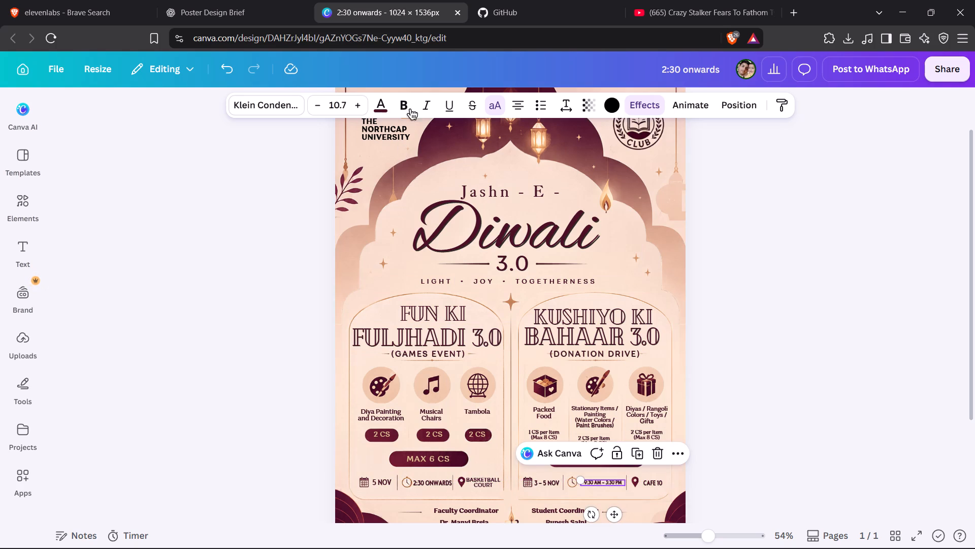
Make the donation drive time text bold and deselect it.
{"action": "left_click", "coordinate": [407, 109]}
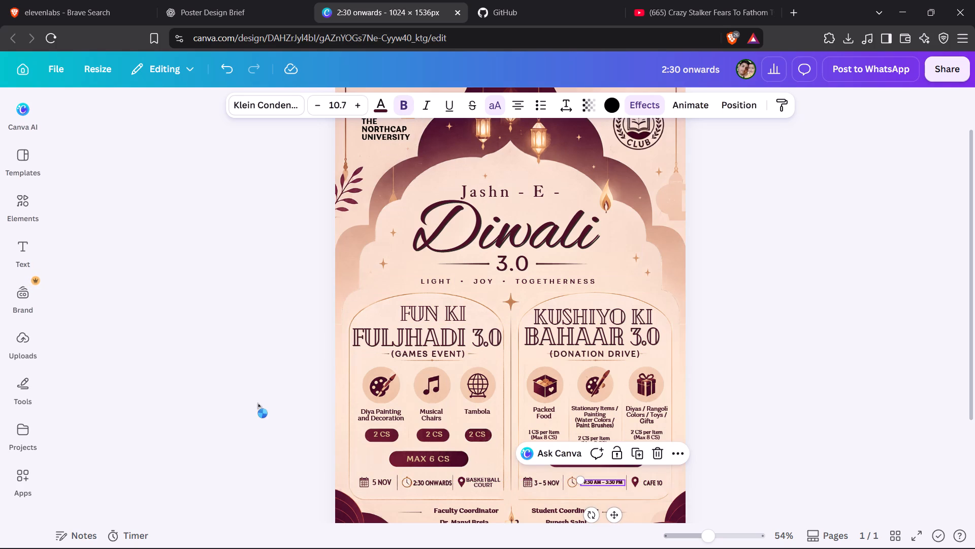
{"action": "left_click", "coordinate": [258, 403]}
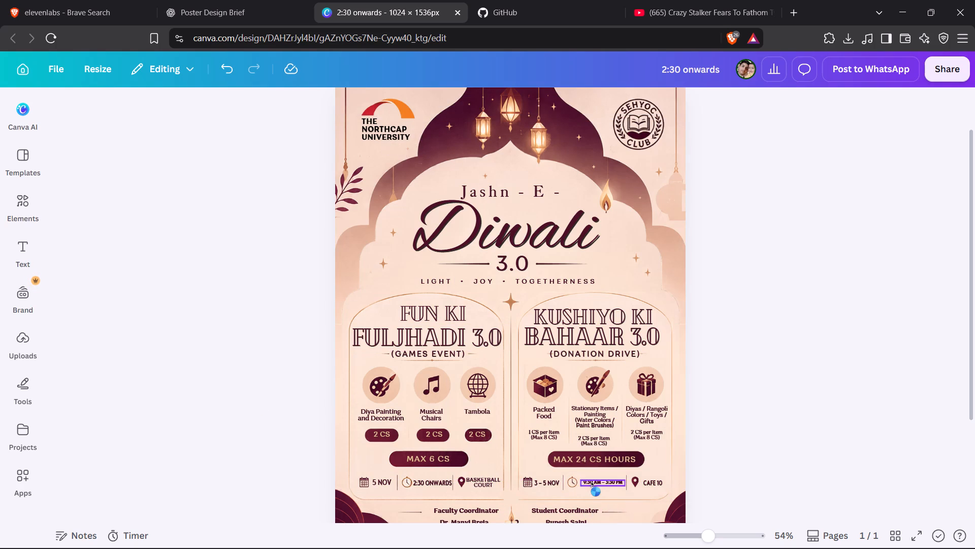
Scale the donation drive time text up to font size 12.6, extending it towards the clock icon, and deselect it.
{"action": "left_click", "coordinate": [591, 481]}
{"action": "left_click_drag", "start_coordinate": [581, 479], "coordinate": [577, 479]}
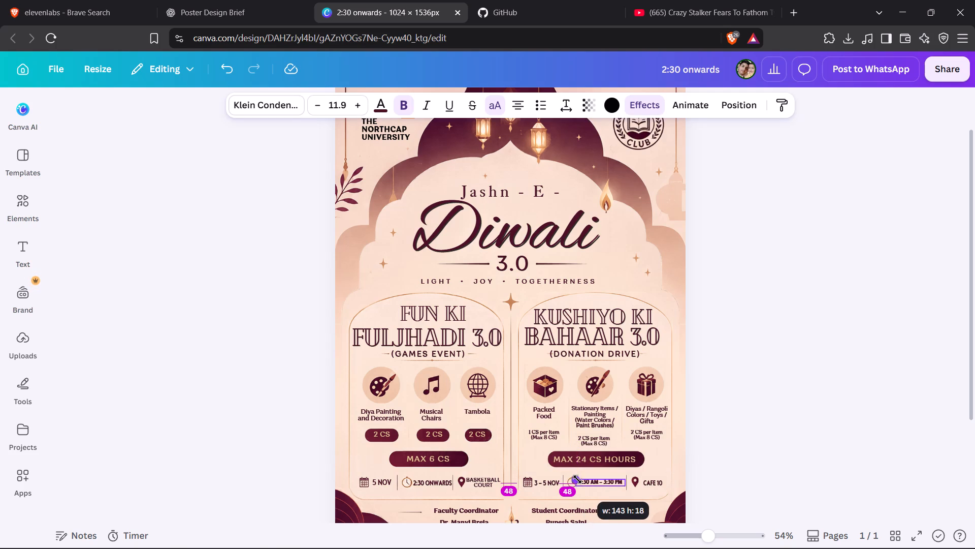
{"action": "left_click_drag", "start_coordinate": [577, 479], "coordinate": [574, 479]}
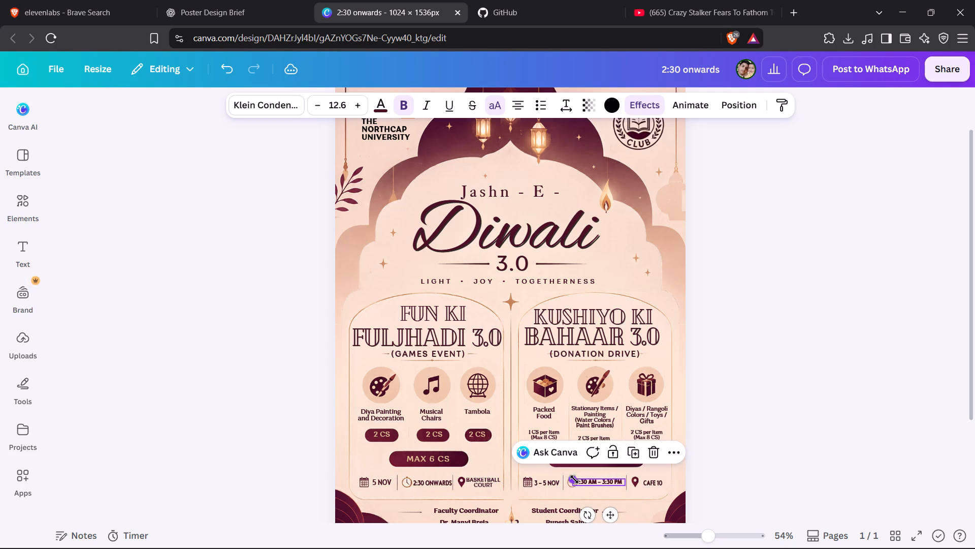
{"action": "left_click", "coordinate": [284, 499]}
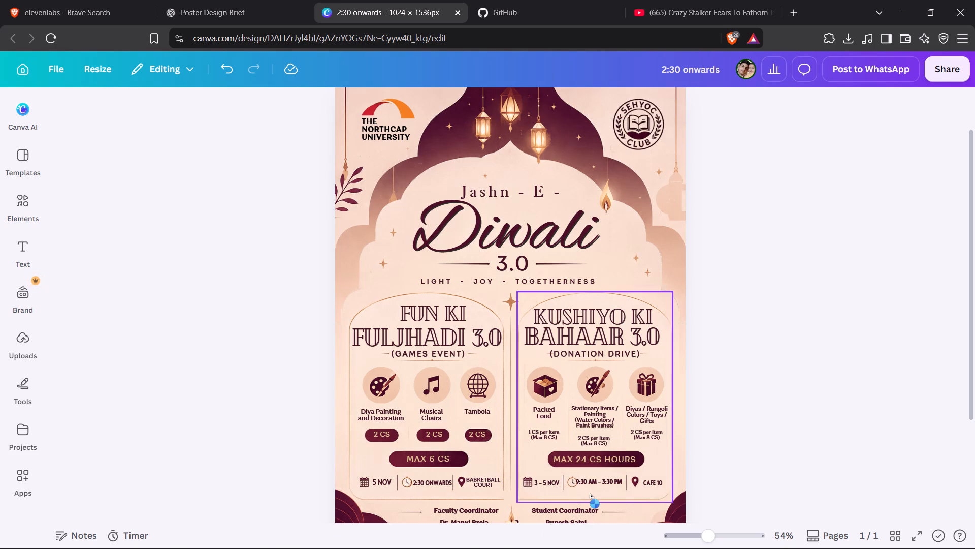
Nudge the donation drive time text slightly away from the clock icon towards the location icon and deselect it.
{"action": "double_click", "coordinate": [591, 483]}
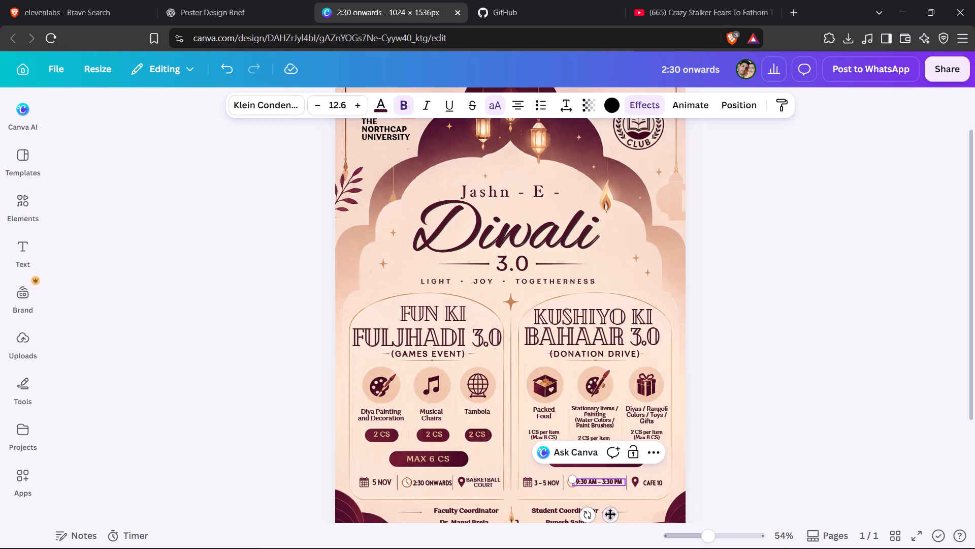
{"action": "left_click", "coordinate": [611, 516]}
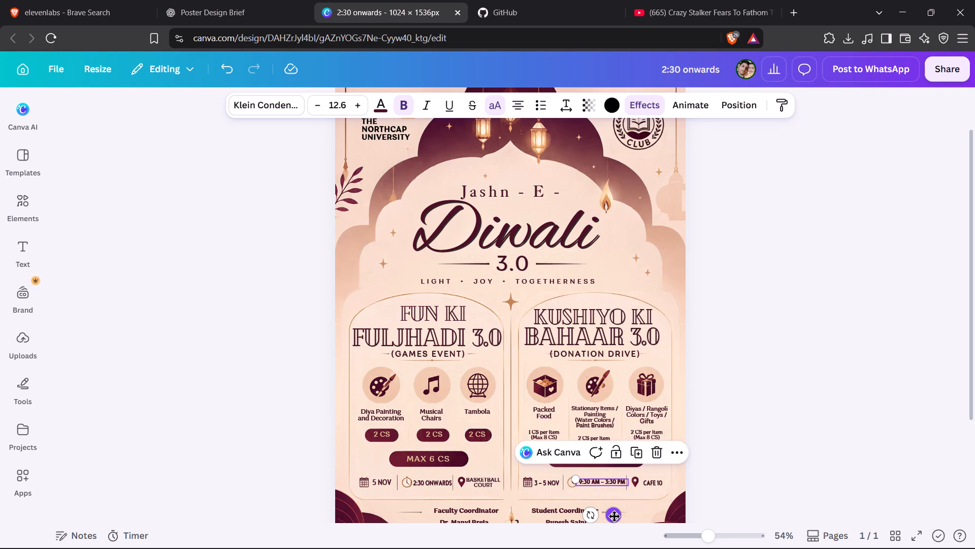
{"action": "left_click", "coordinate": [270, 455]}
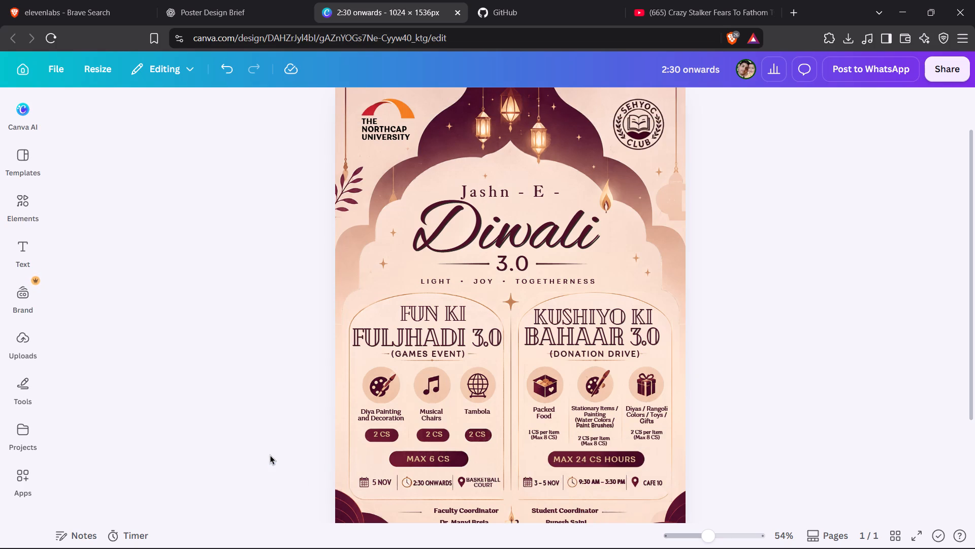